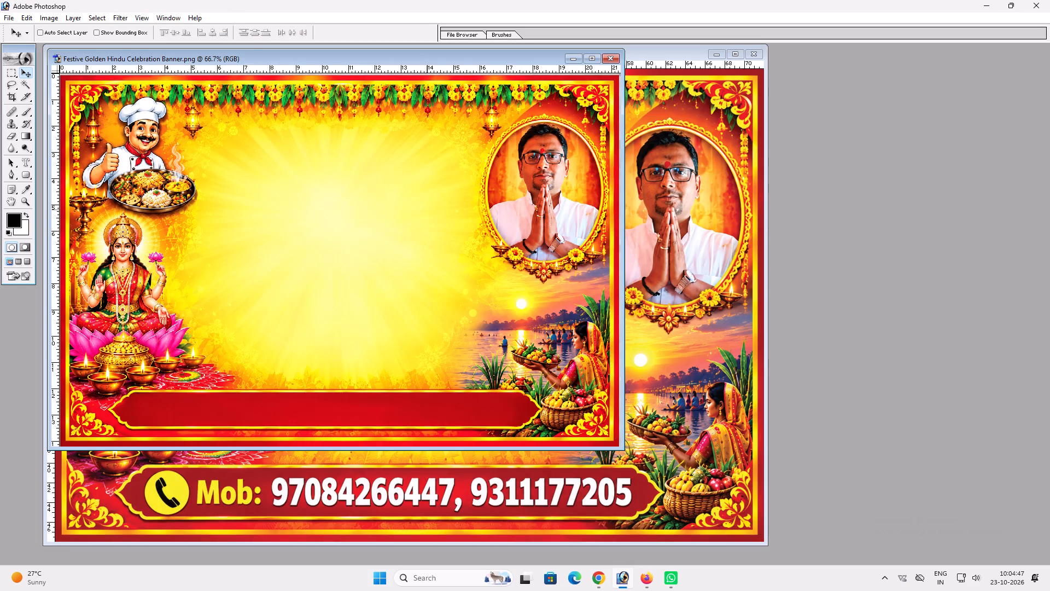
# Copy the blank banner into the Hotel Raniti 6x4= 3 pc Star.tif document as a new layer and maximize that document.
pyautogui.moveTo(414, 210); pyautogui.dragTo(717, 237)
pyautogui.press('v')
pyautogui.press('v')
pyautogui.click(734, 54)
pyautogui.press('v')
pyautogui.press('v')
# Move the blank banner layer toward the canvas's upper-left corner and align it to the left and top edges.
pyautogui.moveTo(797, 325); pyautogui.dragTo(364, 233)
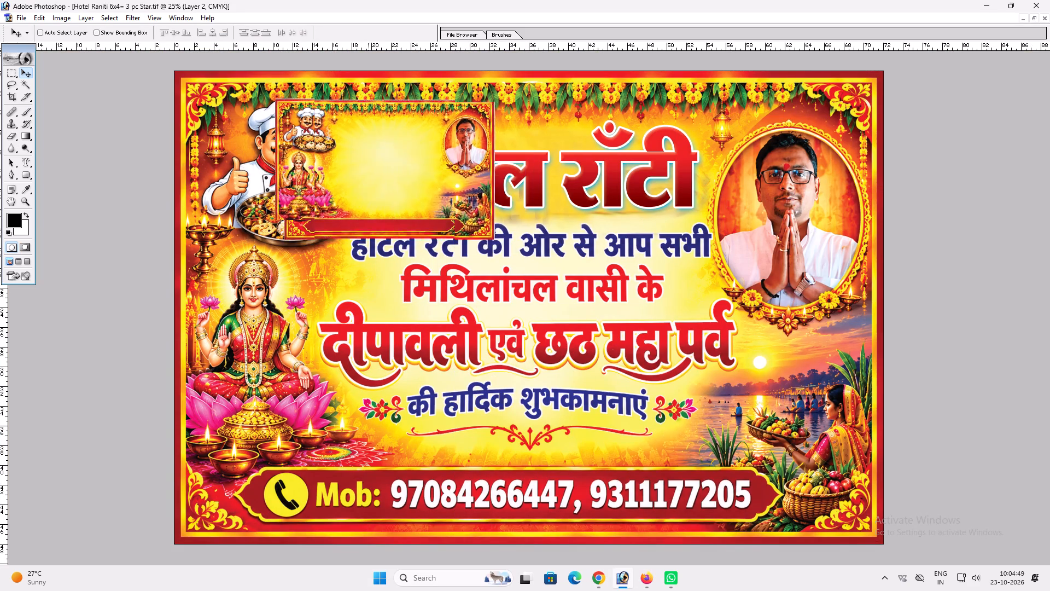
pyautogui.moveTo(364, 233); pyautogui.dragTo(326, 227)
pyautogui.hotkey('ctrl', 'a')
pyautogui.click(196, 32)
pyautogui.click(154, 32)
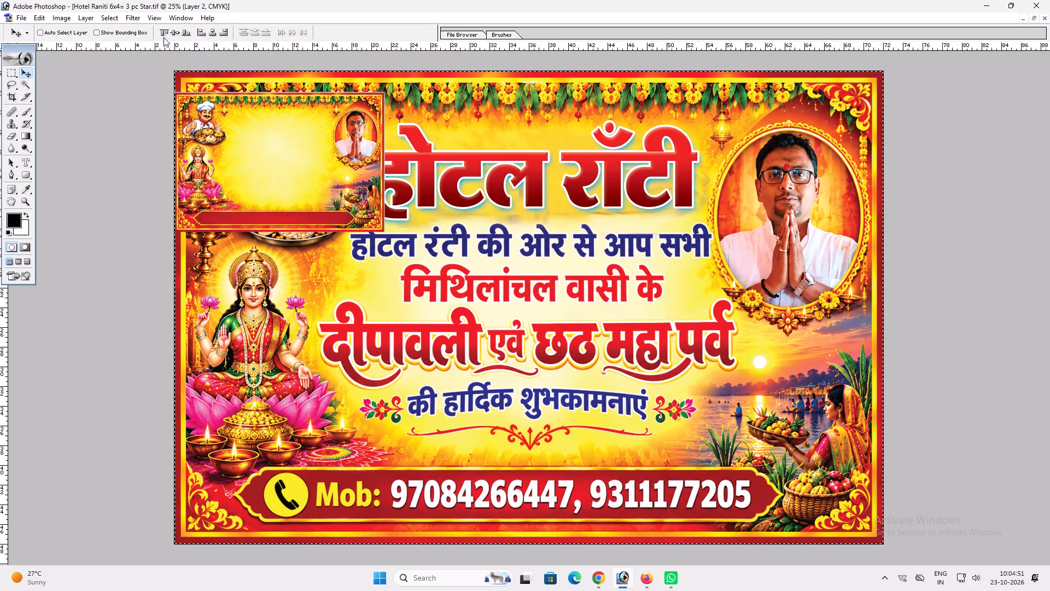
pyautogui.click(164, 32)
pyautogui.hotkey('ctrl', 'd')
# Scale the blank banner layer to about 337% so it covers the whole canvas, and apply the transform.
pyautogui.hotkey('ctrl', 't')
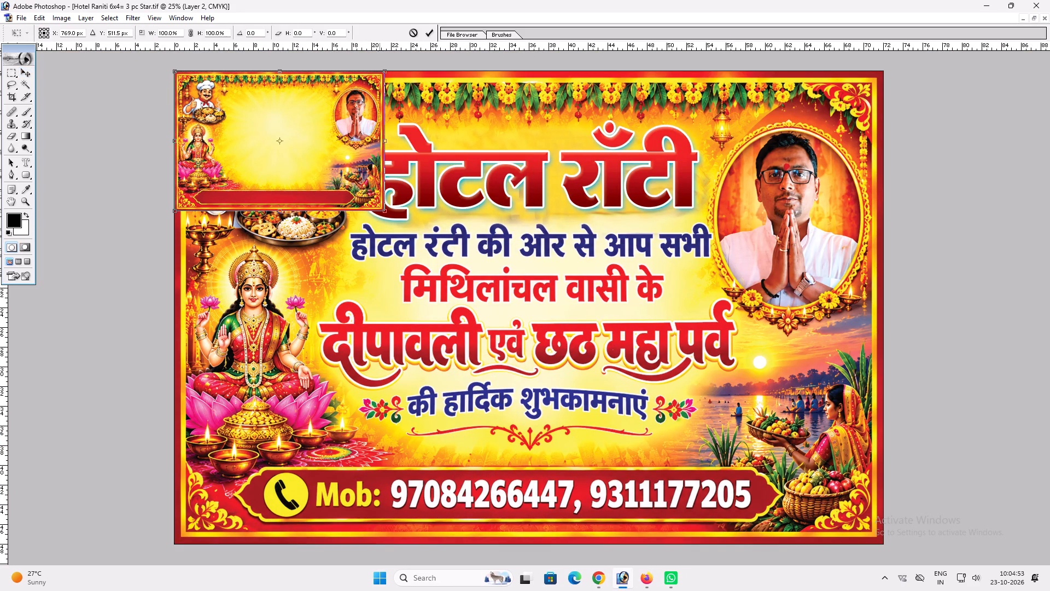
pyautogui.keyDown('shift'); pyautogui.moveTo(382, 212); pyautogui.dragTo(930, 470); pyautogui.keyUp('shift')
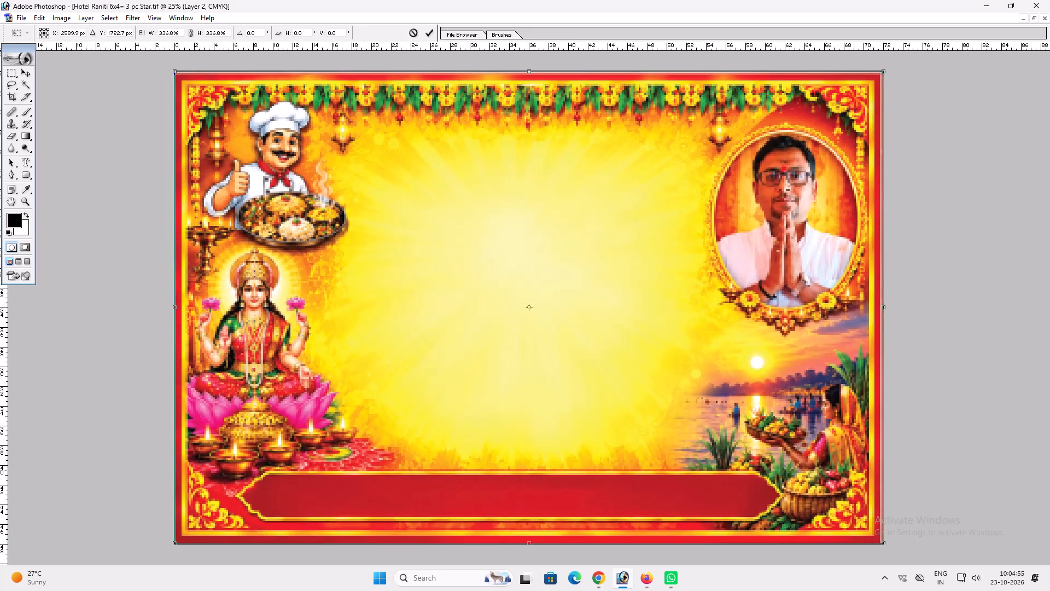
pyautogui.keyDown('shift'); pyautogui.moveTo(930, 470); pyautogui.dragTo(931, 470); pyautogui.keyUp('shift')
pyautogui.press('Return')
pyautogui.press('v')
pyautogui.press('v')
pyautogui.press('v')
pyautogui.click(611, 581)
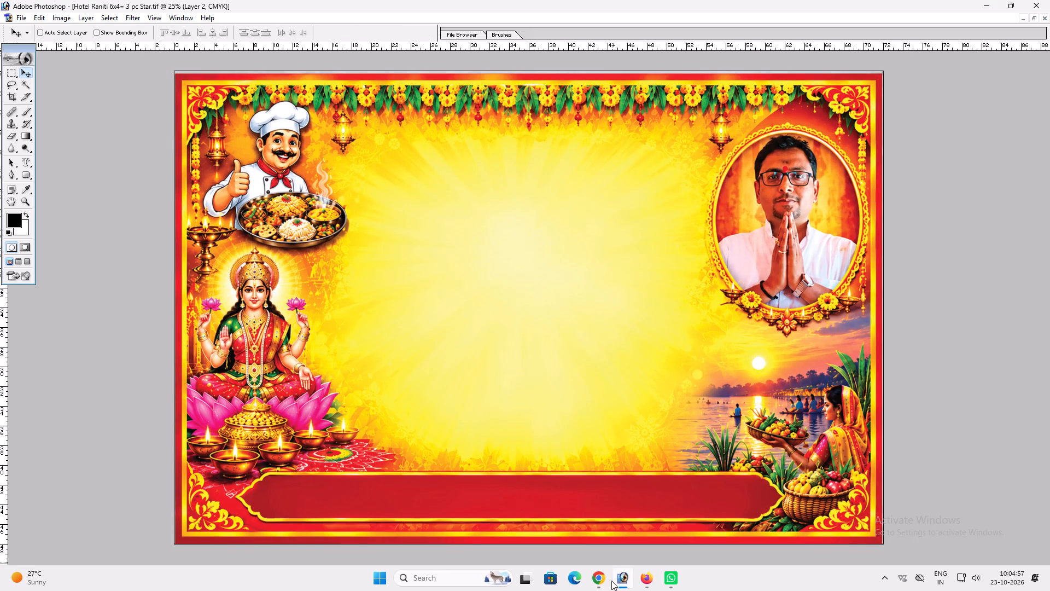
# Switch to Chrome, load the YouTube home page and search it for the suggested query chhath puja dhun.
pyautogui.click(288, 11)
pyautogui.click(87, 53)
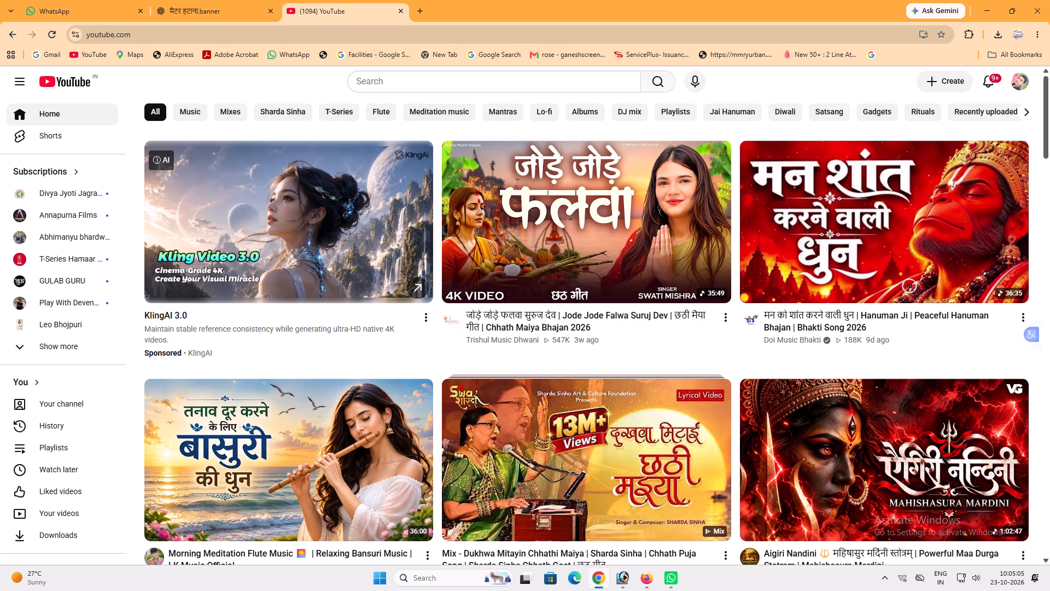
pyautogui.click(423, 82)
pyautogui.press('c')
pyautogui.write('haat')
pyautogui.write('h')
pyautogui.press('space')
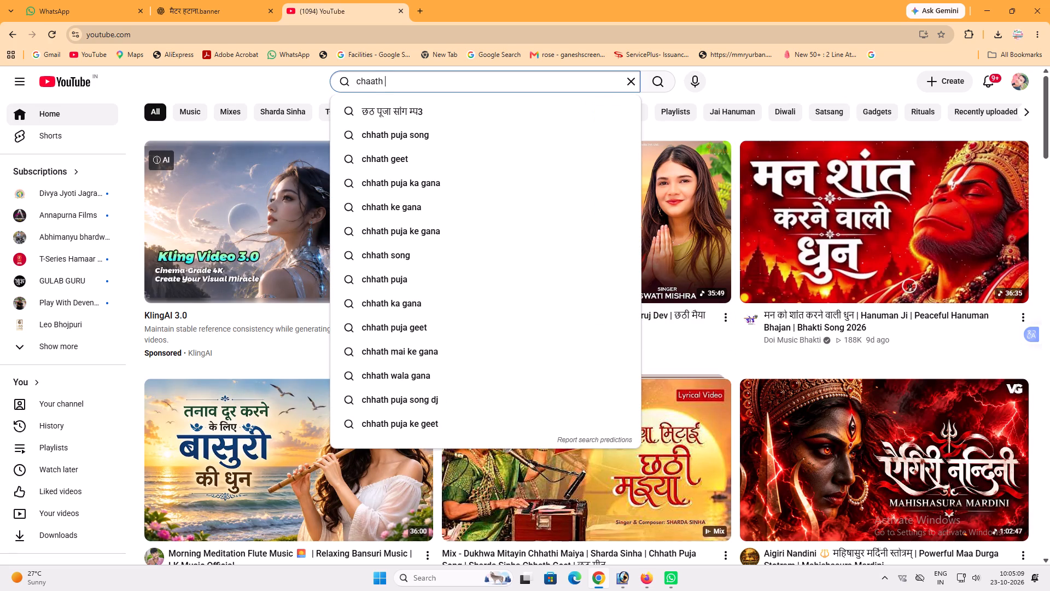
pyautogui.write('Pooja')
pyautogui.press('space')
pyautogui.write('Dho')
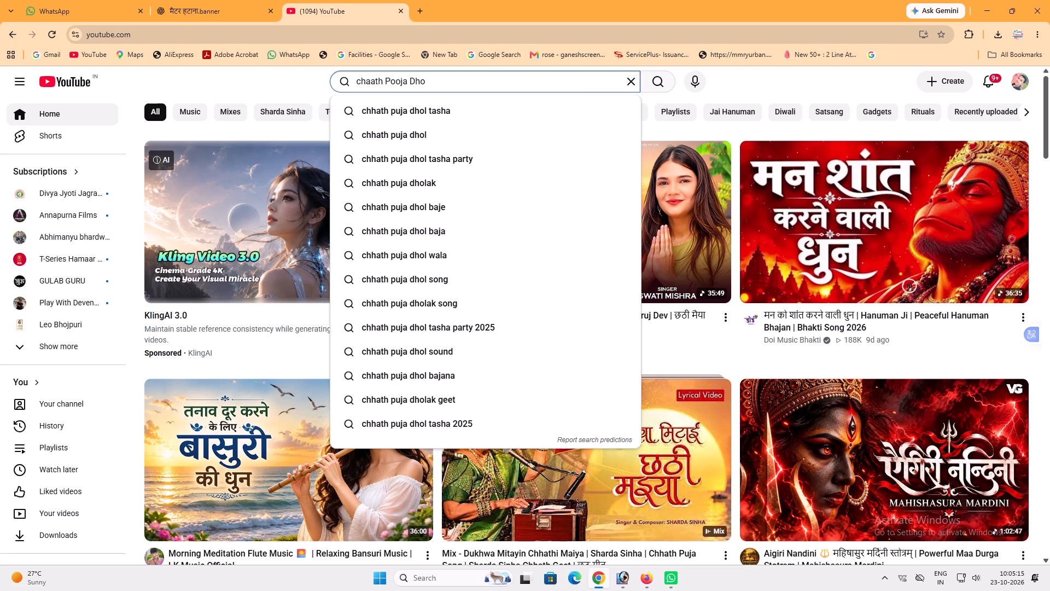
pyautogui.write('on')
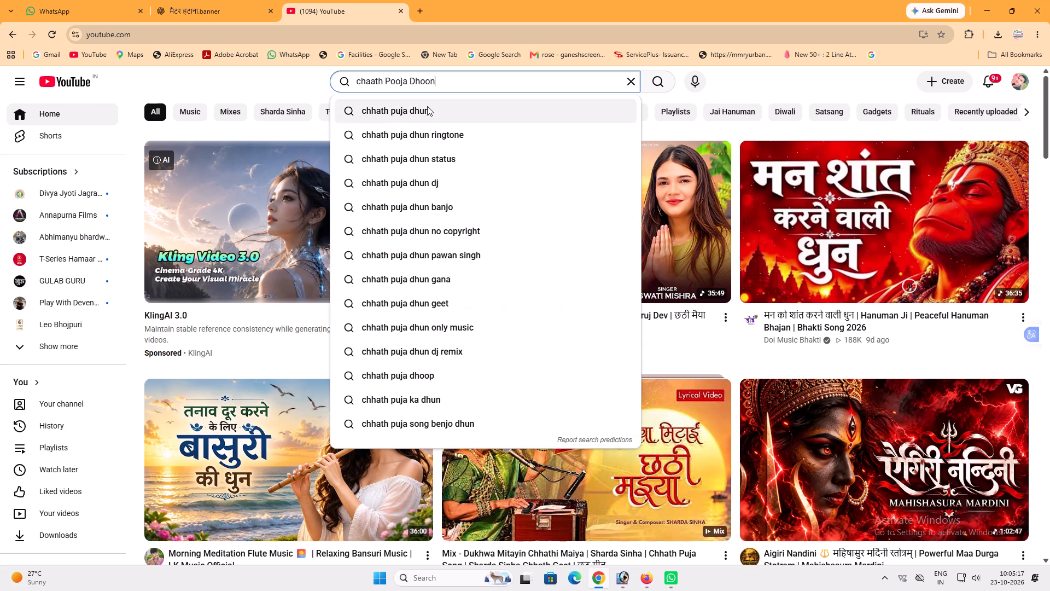
pyautogui.click(427, 106)
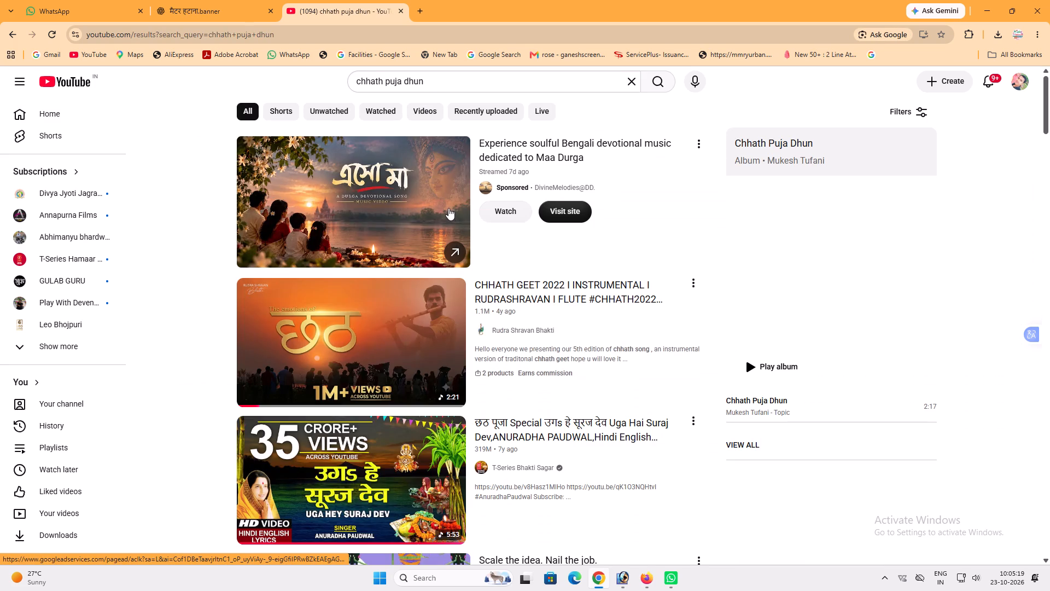
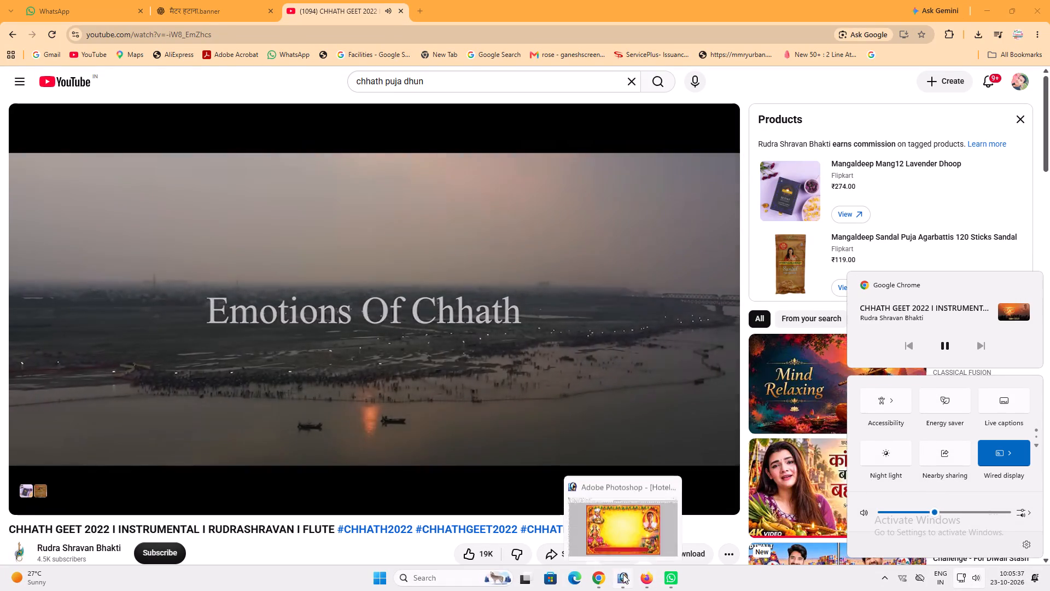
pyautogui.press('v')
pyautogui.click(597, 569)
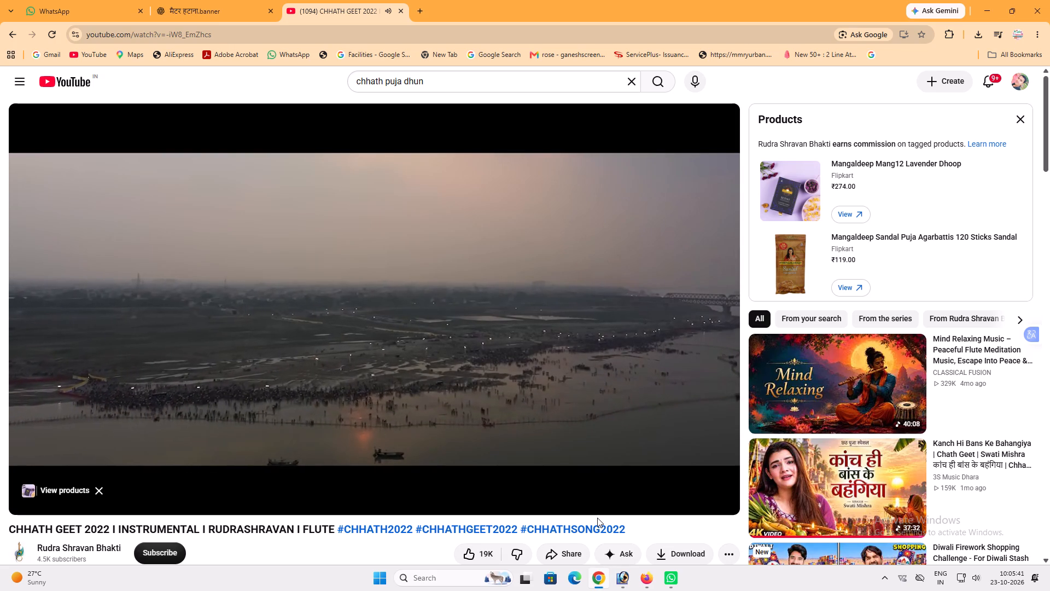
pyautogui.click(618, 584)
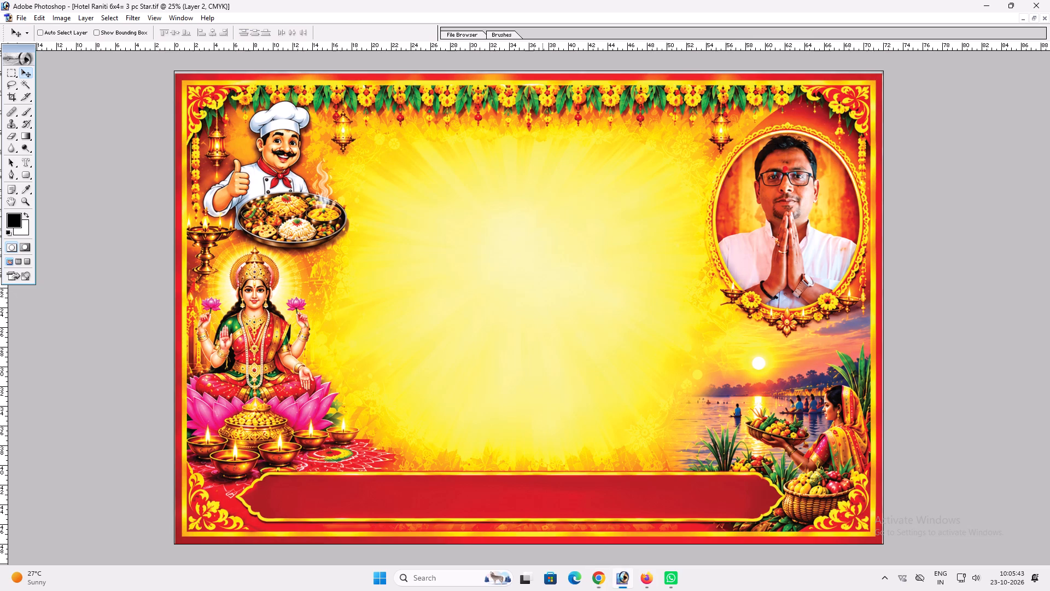
# Select the existing होटल राँटी title text layer and bring it to the front, above the blank banner.
pyautogui.hotkey('ctrl', '0')
pyautogui.press('v')
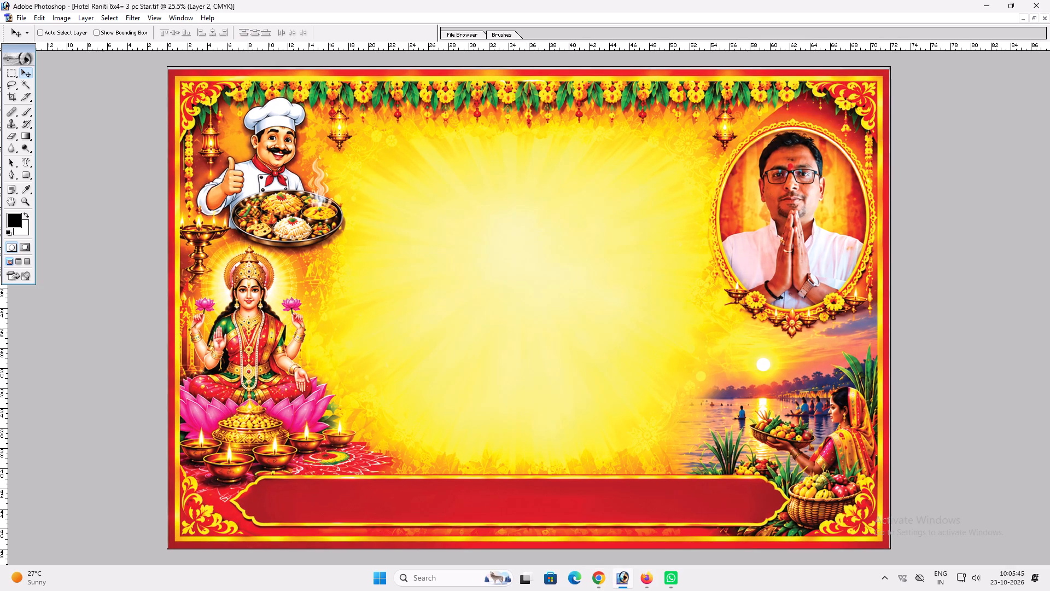
pyautogui.press('t')
pyautogui.click(476, 158)
pyautogui.press('Return')
pyautogui.hotkey('ctrl', 'shift', ']')
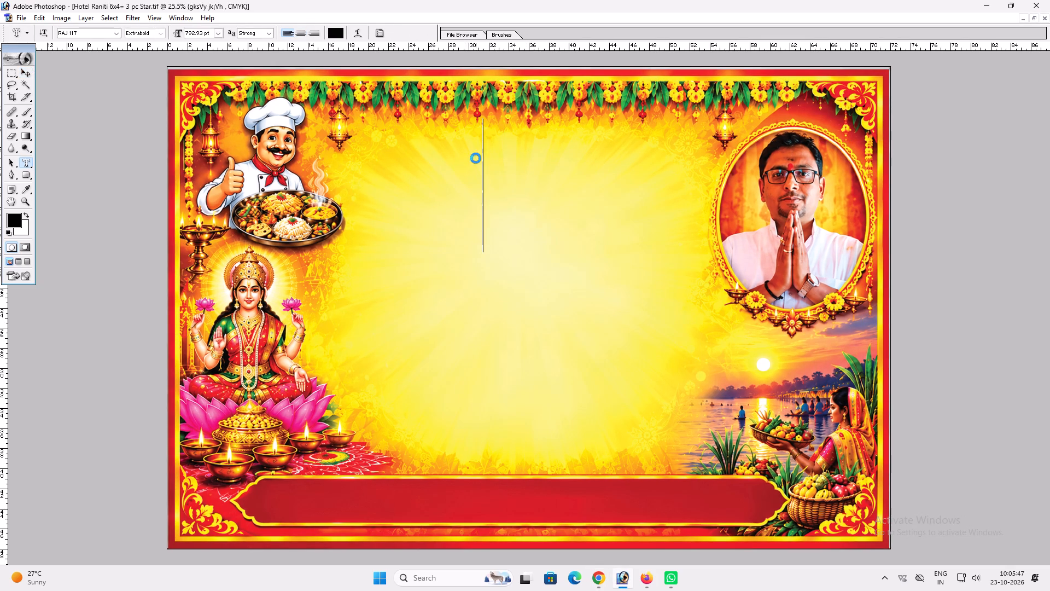
# Fine-tune the होटल राँटी title's height, scaling it vertically to about 96% and finally by about 101%.
pyautogui.press('v')
pyautogui.hotkey('ctrl', 't')
pyautogui.keyDown('shift'); pyautogui.click(658, 117); pyautogui.keyUp('shift')
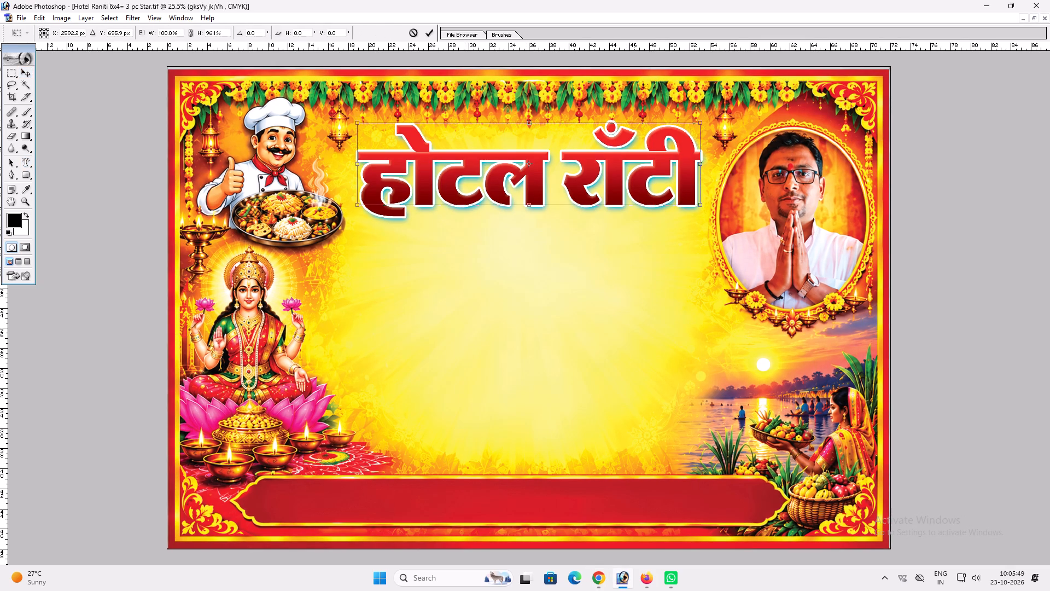
pyautogui.hotkey('shift', 'Return')
pyautogui.press('v')
pyautogui.hotkey('ctrl', 't')
pyautogui.keyDown('shift'); pyautogui.click(591, 125); pyautogui.keyUp('shift')
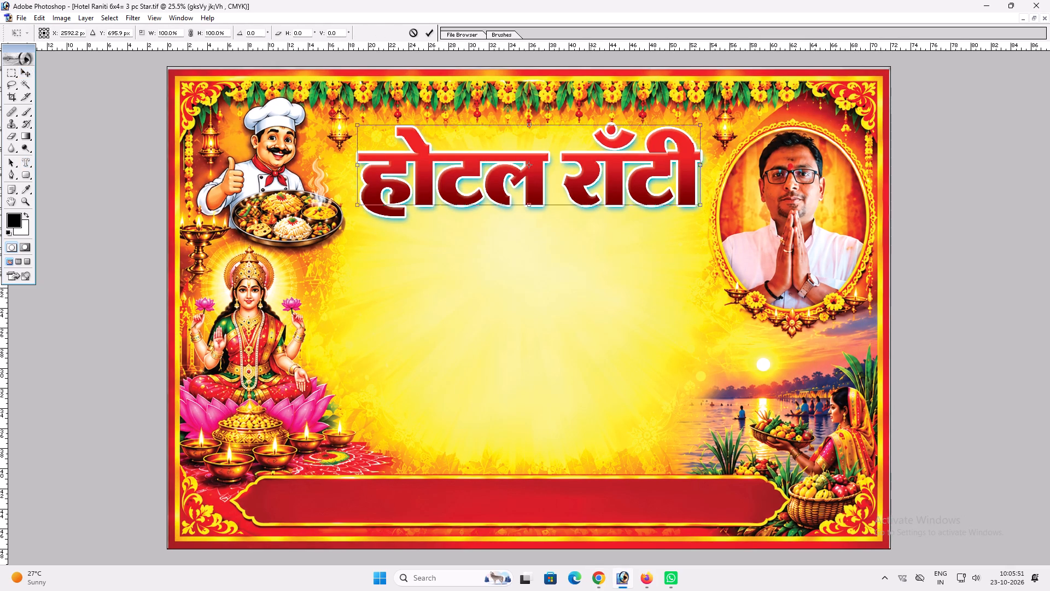
pyautogui.hotkey('shift', 'Return')
pyautogui.press('v')
pyautogui.hotkey('ctrl', 't')
pyautogui.keyDown('shift'); pyautogui.click(598, 207); pyautogui.keyUp('shift')
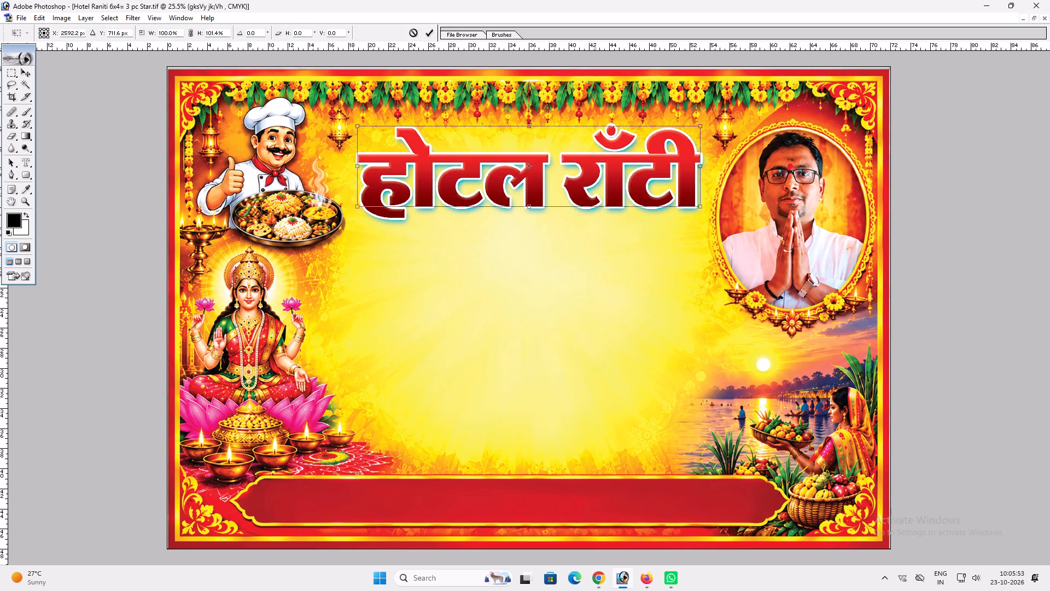
pyautogui.hotkey('shift', 'Return')
# Duplicate the title just below the original as a smaller copy without the drop shadow.
pyautogui.write('vv')
pyautogui.keyDown('alt'); pyautogui.moveTo(556, 192); pyautogui.dragTo(565, 264); pyautogui.keyUp('alt')
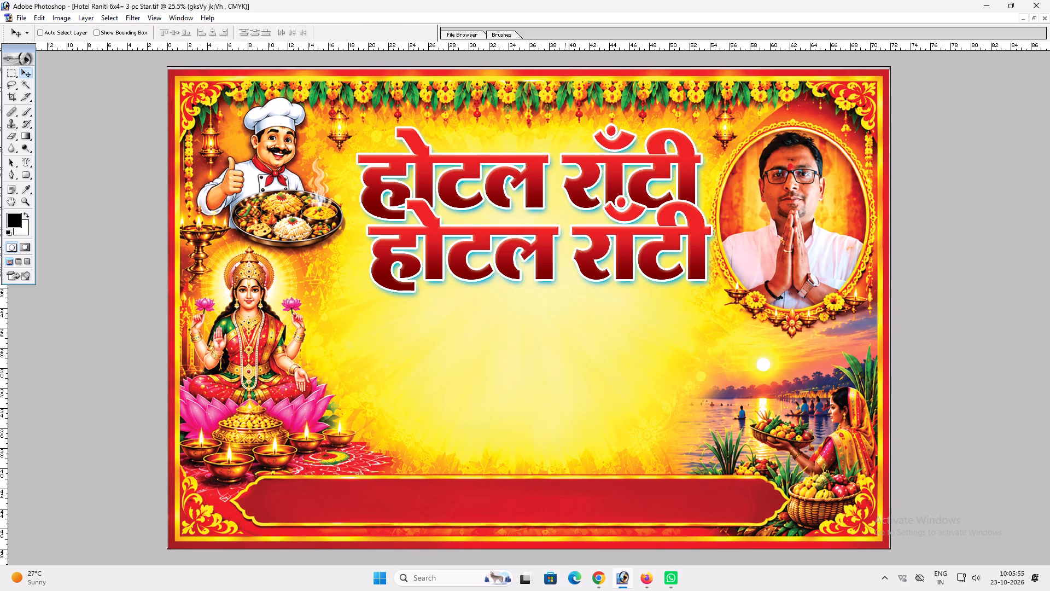
pyautogui.hotkey('alt', 'l')
pyautogui.hotkey('alt', 'y')
pyautogui.hotkey('alt', 'd')
pyautogui.hotkey('ctrl', 't')
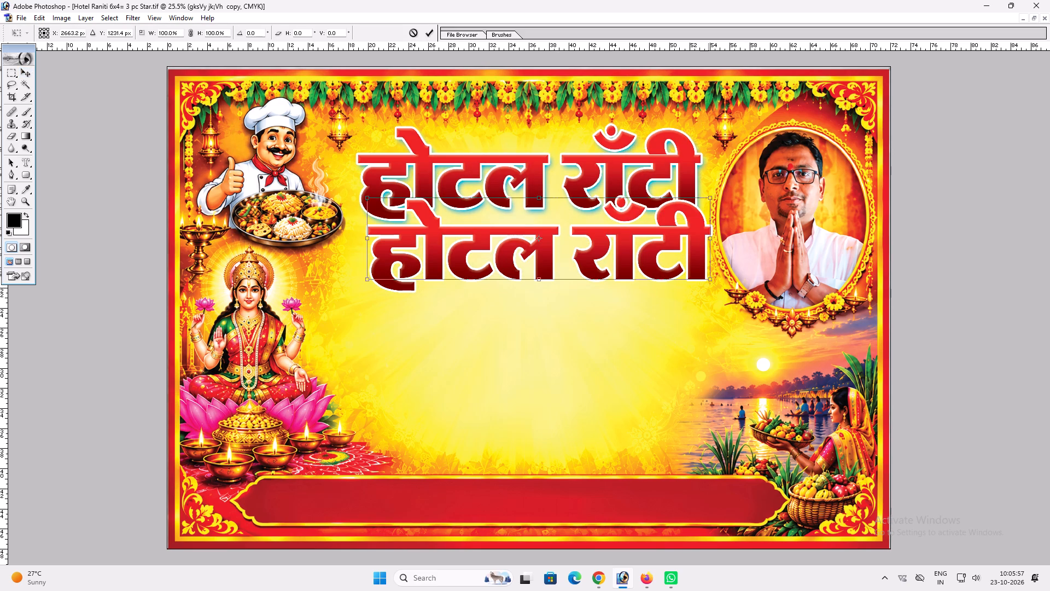
pyautogui.keyDown('shift'); pyautogui.moveTo(708, 194); pyautogui.dragTo(586, 232); pyautogui.keyUp('shift')
pyautogui.hotkey('shift', 'Return')
# Add a bright red Color Overlay to the smaller title copy's layer style.
pyautogui.hotkey('alt', 'l')
pyautogui.hotkey('alt', 'y')
pyautogui.press('n')
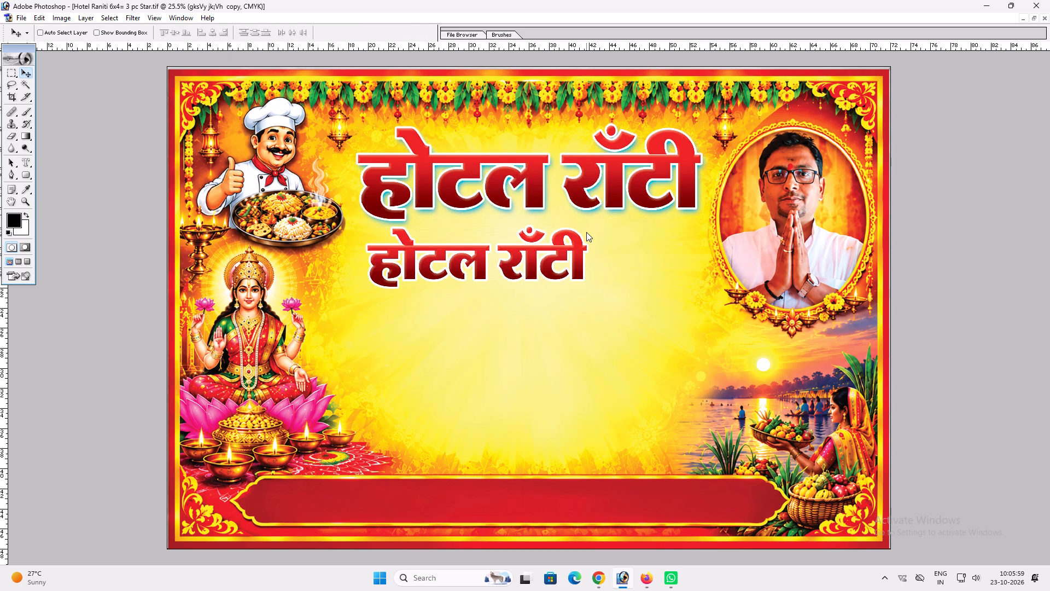
pyautogui.click(516, 444)
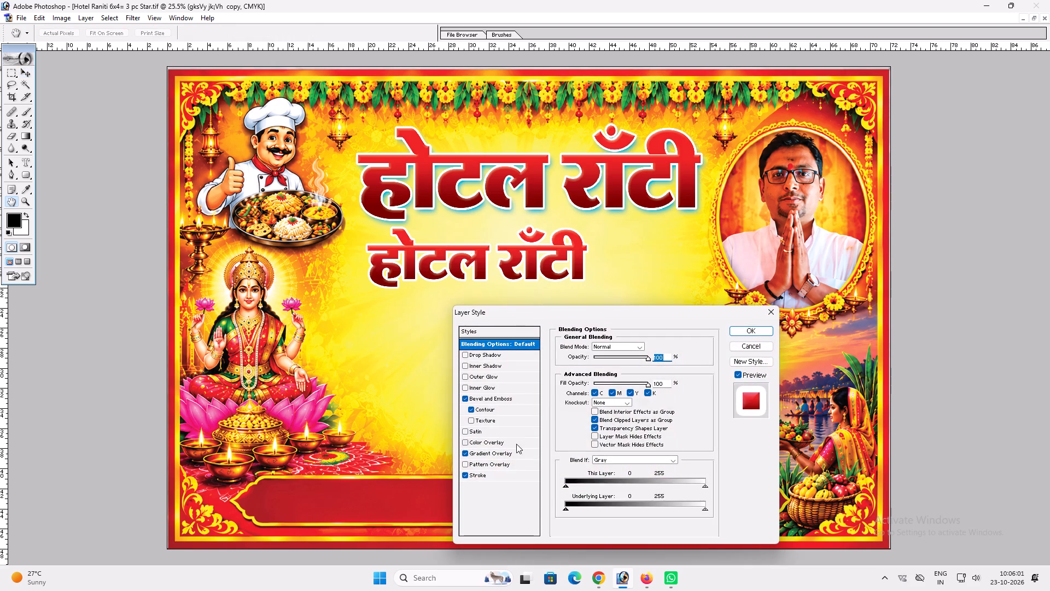
pyautogui.click(653, 347)
pyautogui.moveTo(509, 285); pyautogui.dragTo(613, 101)
pyautogui.press('Return')
pyautogui.press('Return')
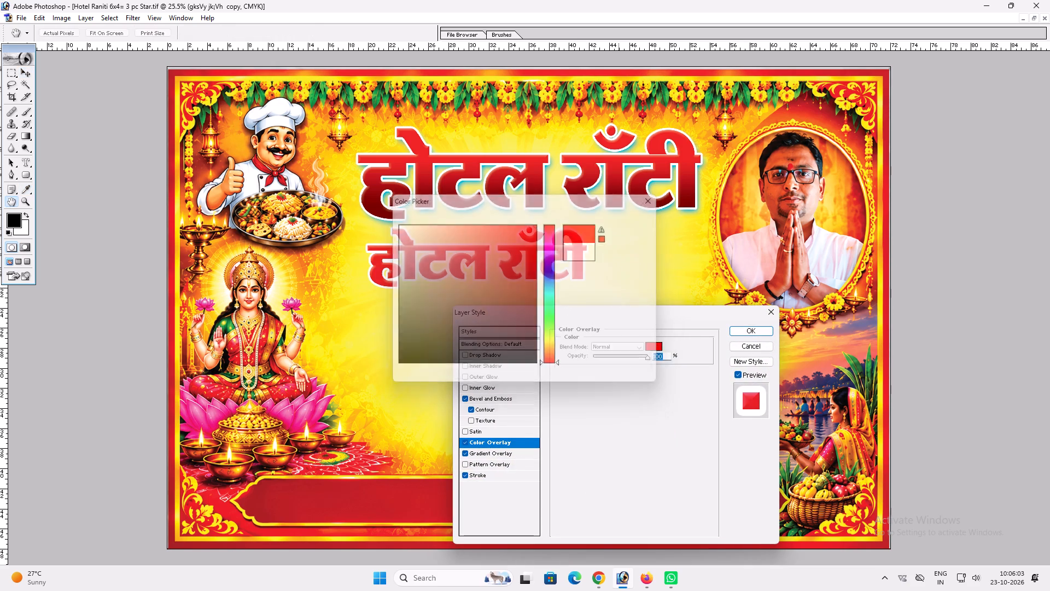
# Scale the duplicated title text down further, to about 365 pt.
pyautogui.hotkey('ctrl', 't')
pyautogui.keyDown('shift'); pyautogui.click(589, 230); pyautogui.keyUp('shift')
pyautogui.keyDown('shift'); pyautogui.moveTo(586, 227); pyautogui.dragTo(534, 236); pyautogui.keyUp('shift')
pyautogui.hotkey('shift', 'Return')
pyautogui.click(494, 287)
# Replace the copy's text with आप सभी मिथिलाचंल on one line and वासियों को को on the second.
pyautogui.press('t')
pyautogui.click(492, 271)
pyautogui.hotkey('ctrl', 'a')
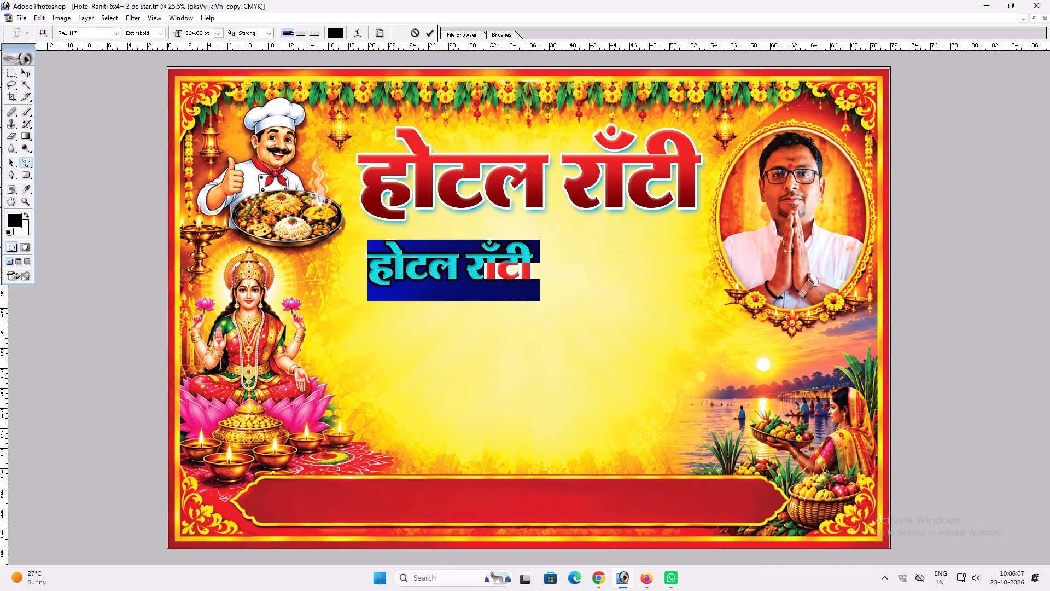
pyautogui.write('vki lHkh fefF')
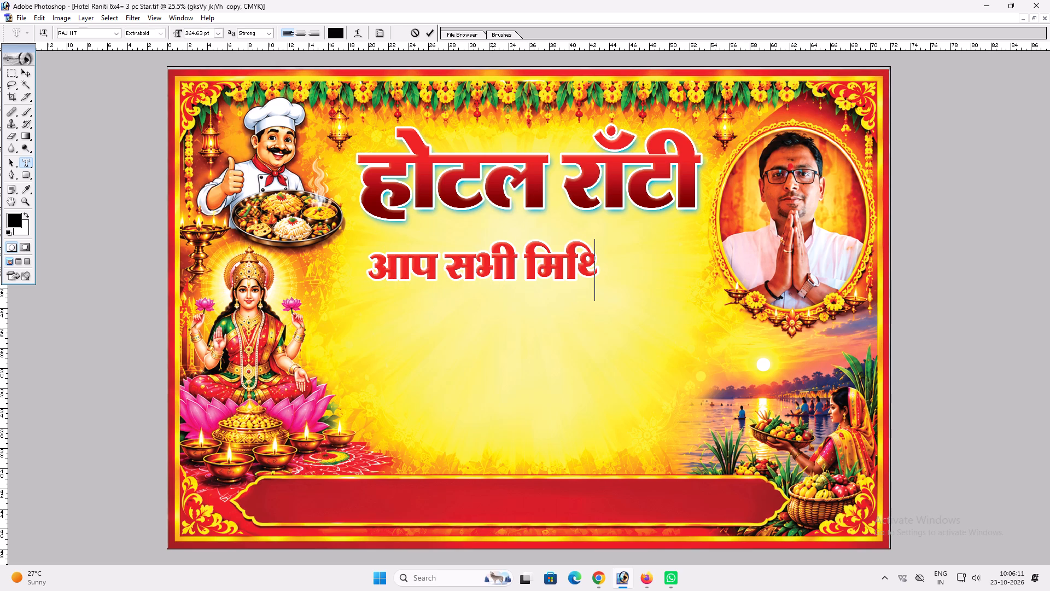
pyautogui.write('kyk')
pyautogui.write('pa')
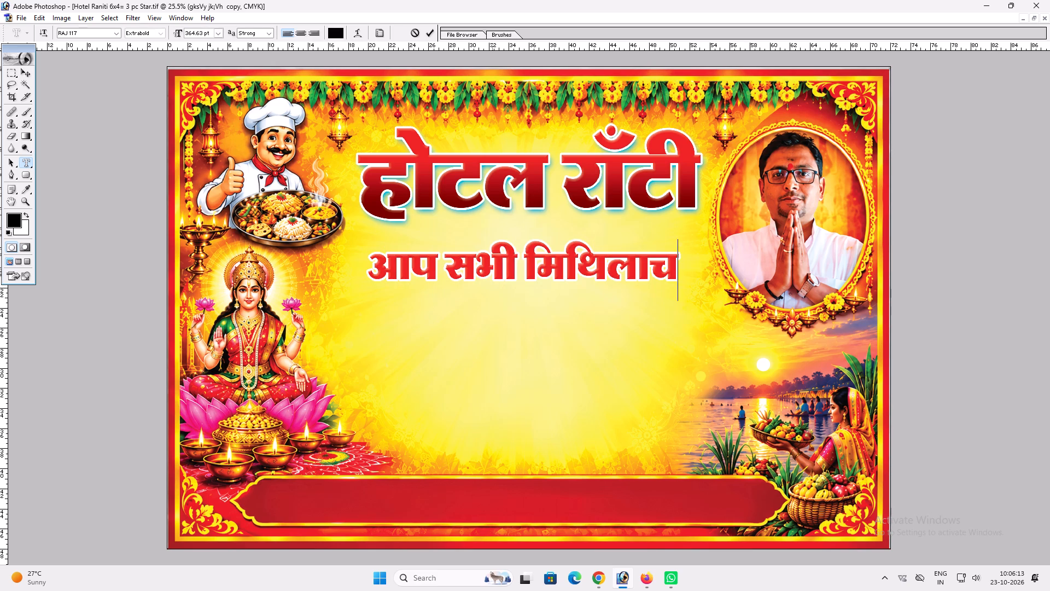
pyautogui.press('y')
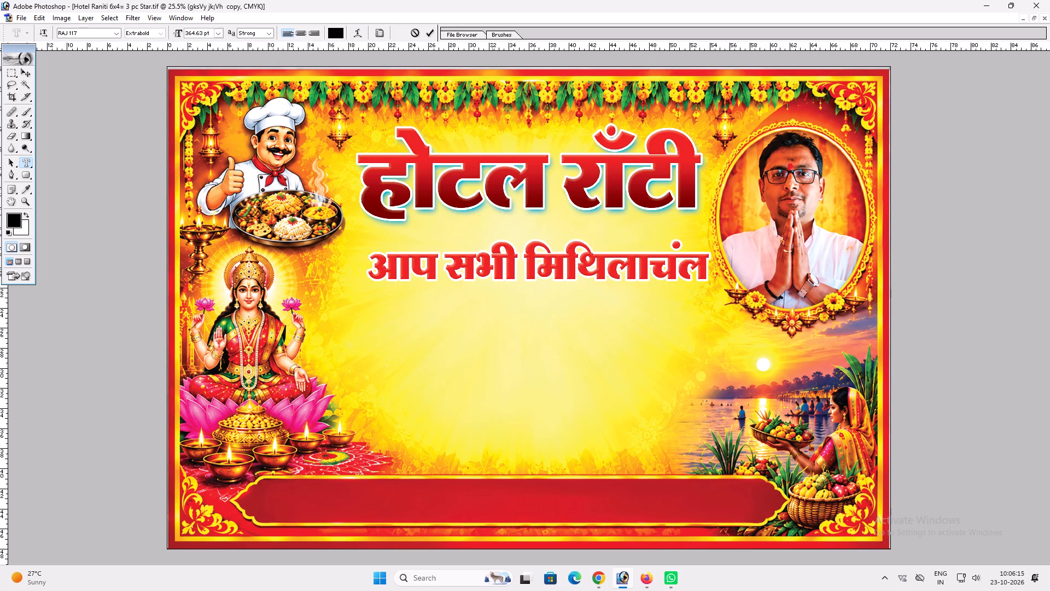
pyautogui.press('Return')
pyautogui.write('oklf')
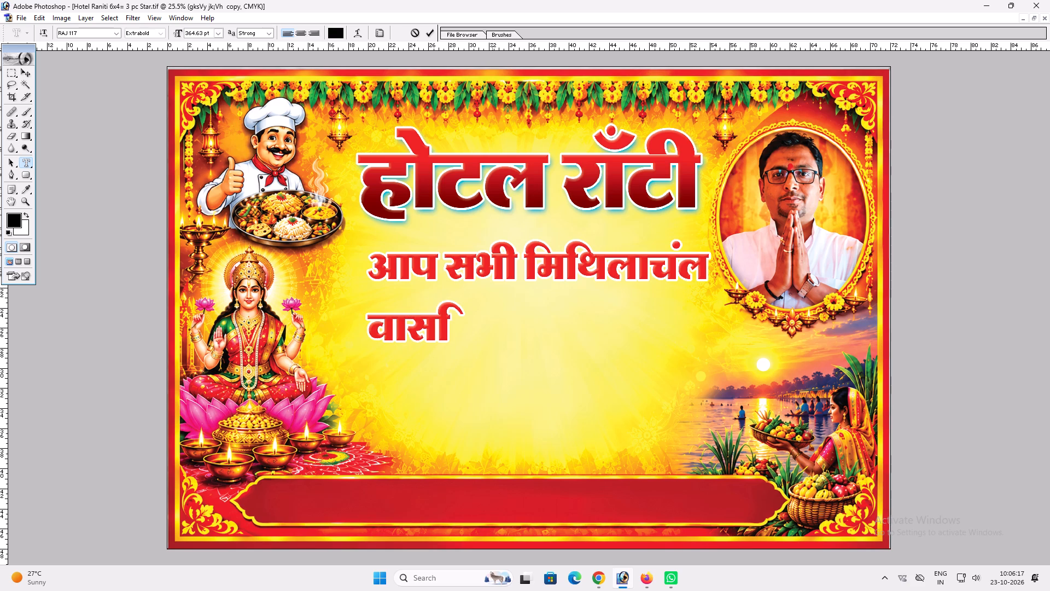
pyautogui.write(';ksa')
pyautogui.press('space')
pyautogui.write('dks')
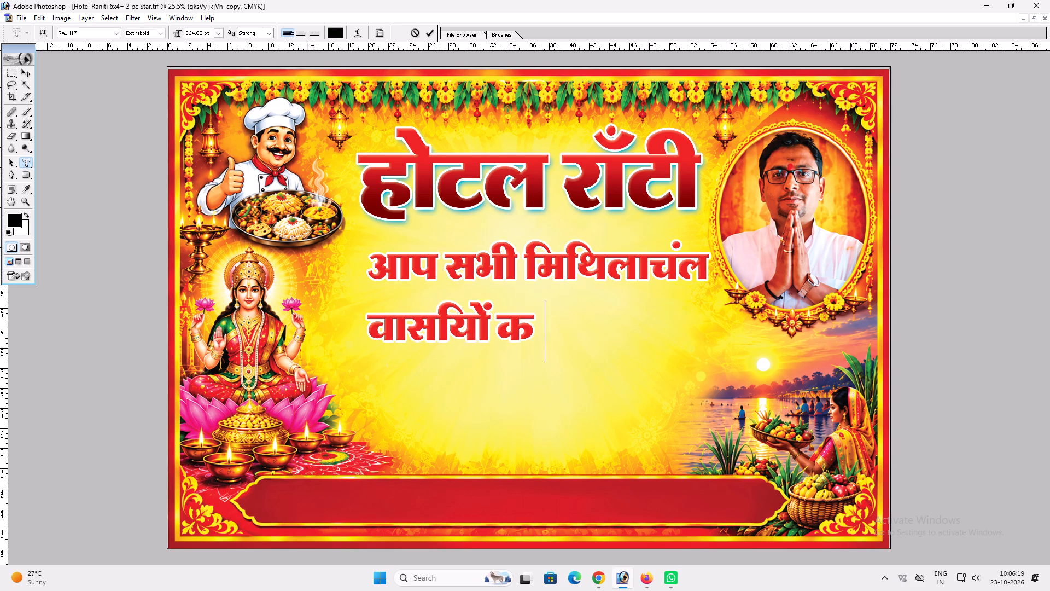
pyautogui.press('space')
pyautogui.write('dks')
pyautogui.press('Return')
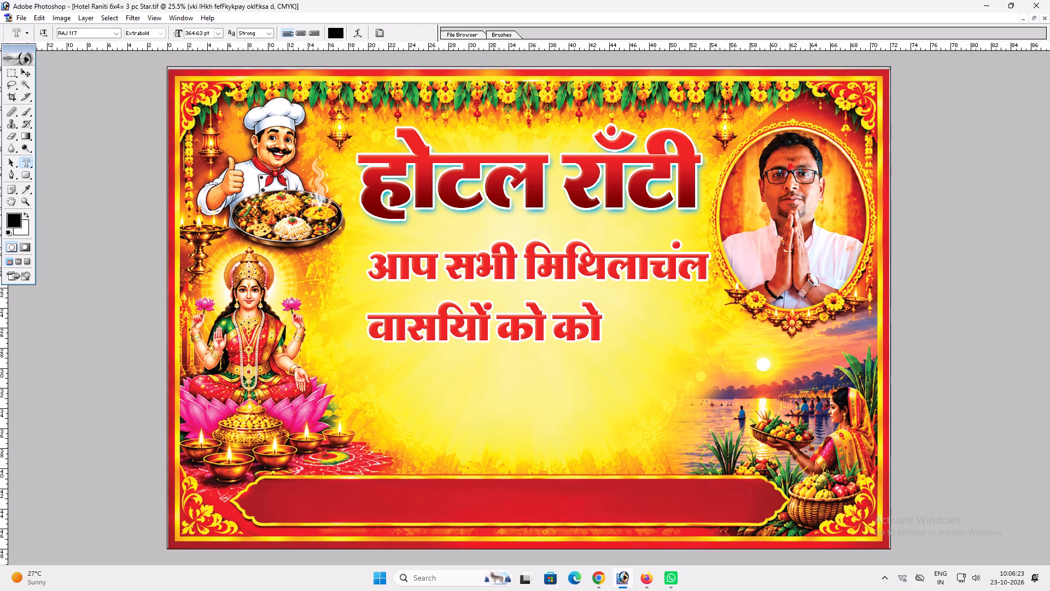
# Delete the repeated को on the second line and enter छठ पूज in its place.
pyautogui.press('t')
pyautogui.moveTo(553, 326); pyautogui.dragTo(622, 326)
pyautogui.press('BackSpace')
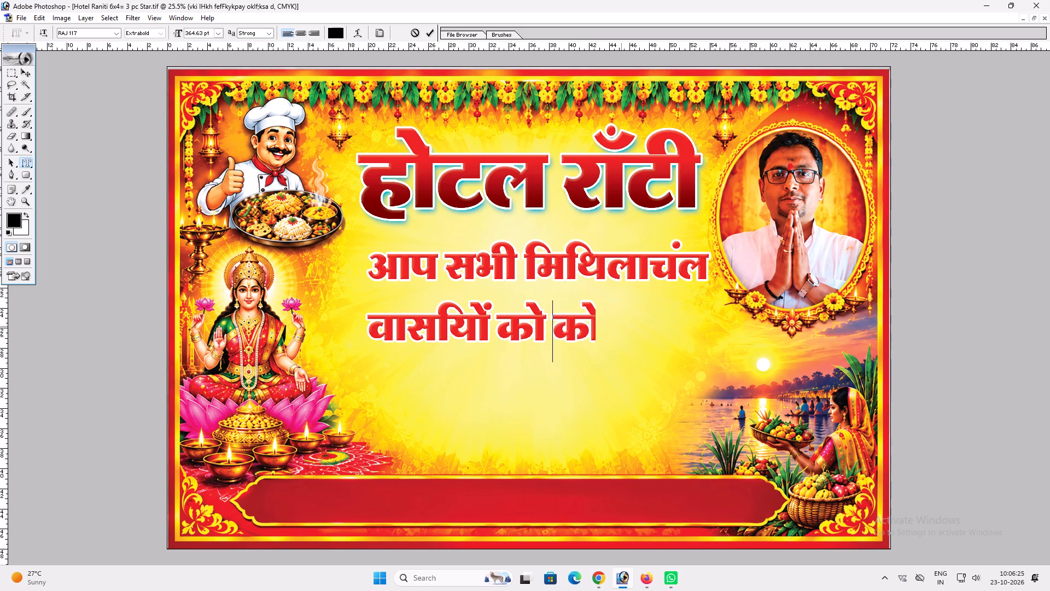
pyautogui.press('space')
pyautogui.write('N')
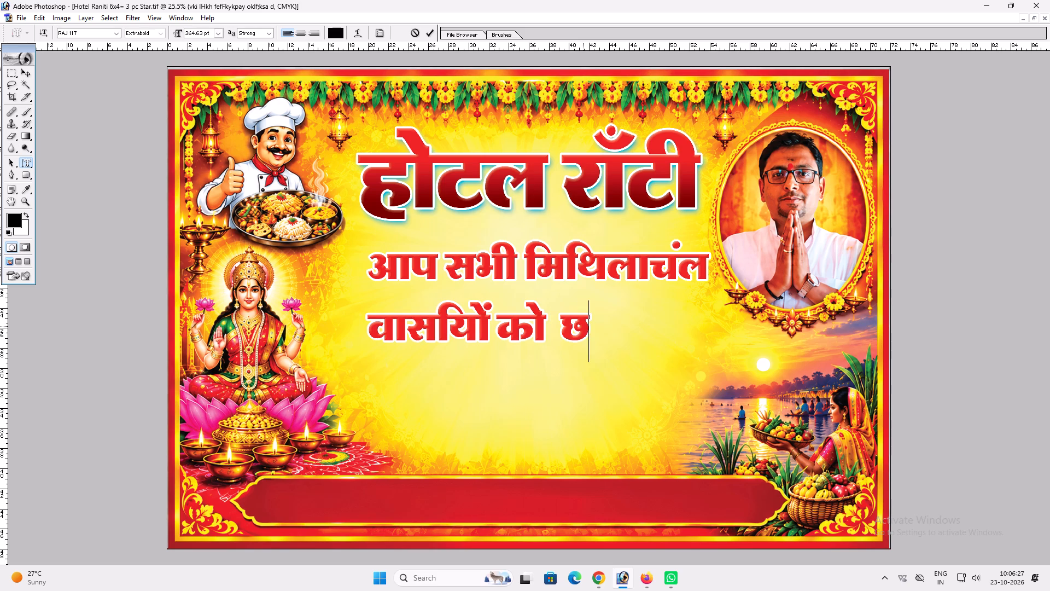
pyautogui.press('shift+less')
pyautogui.press('BackSpace')
pyautogui.hotkey('shift', 'b')
pyautogui.press('space')
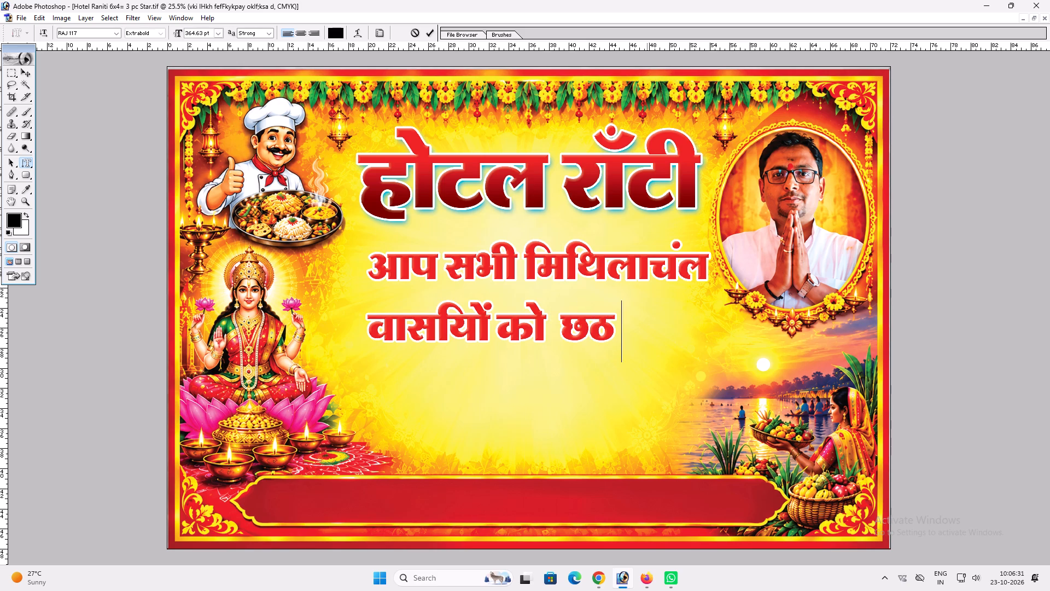
pyautogui.write('iwt')
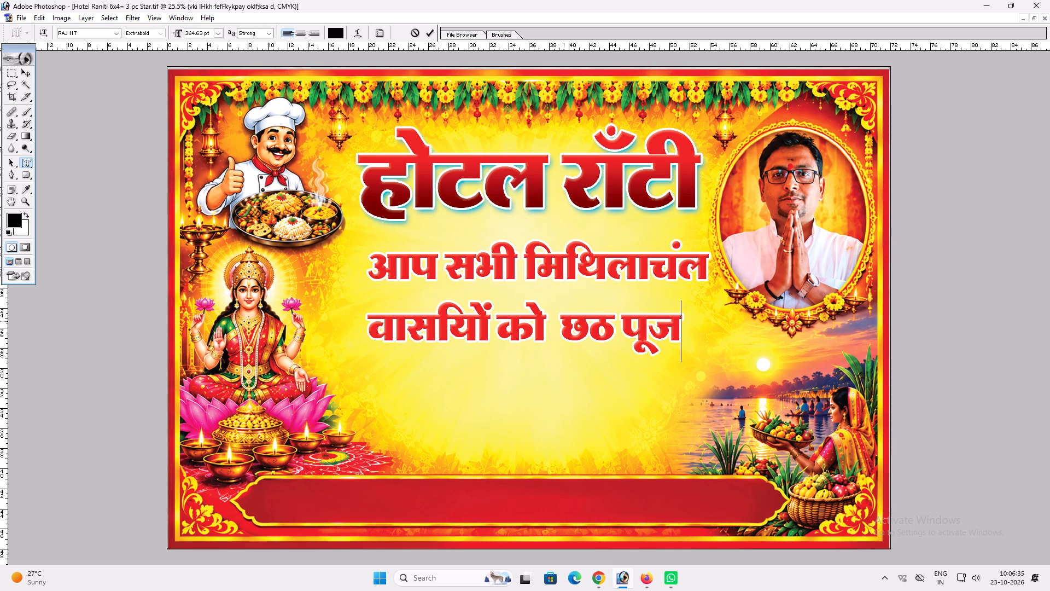
# Insert दीपावली एवं before छठ and move छठ पूज onto a third line.
pyautogui.click(564, 321)
pyautogui.write('fni')
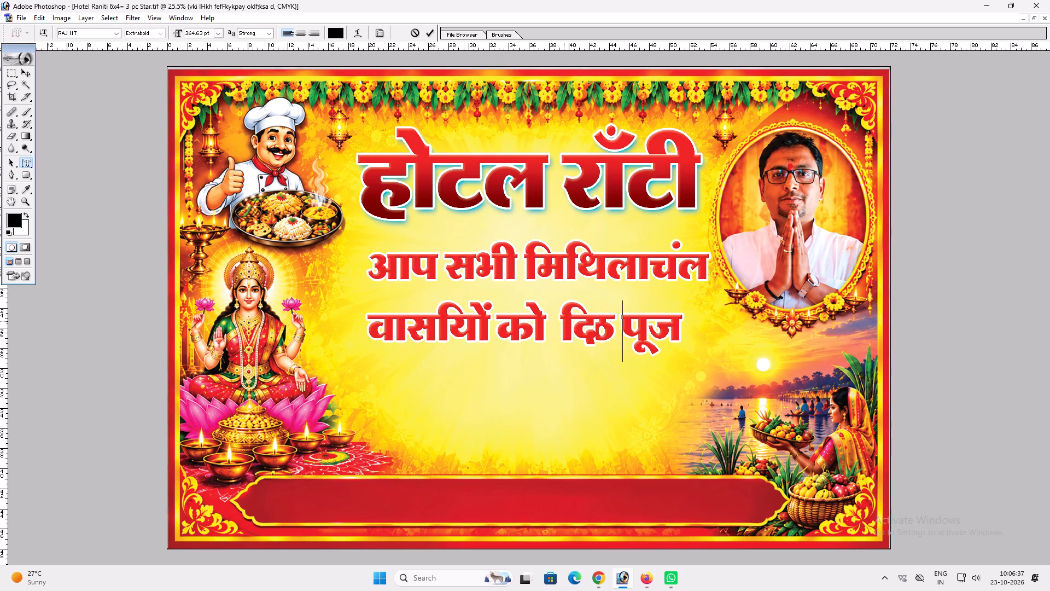
pyautogui.press('BackSpace')
pyautogui.press('BackSpace')
pyautogui.press('BackSpace')
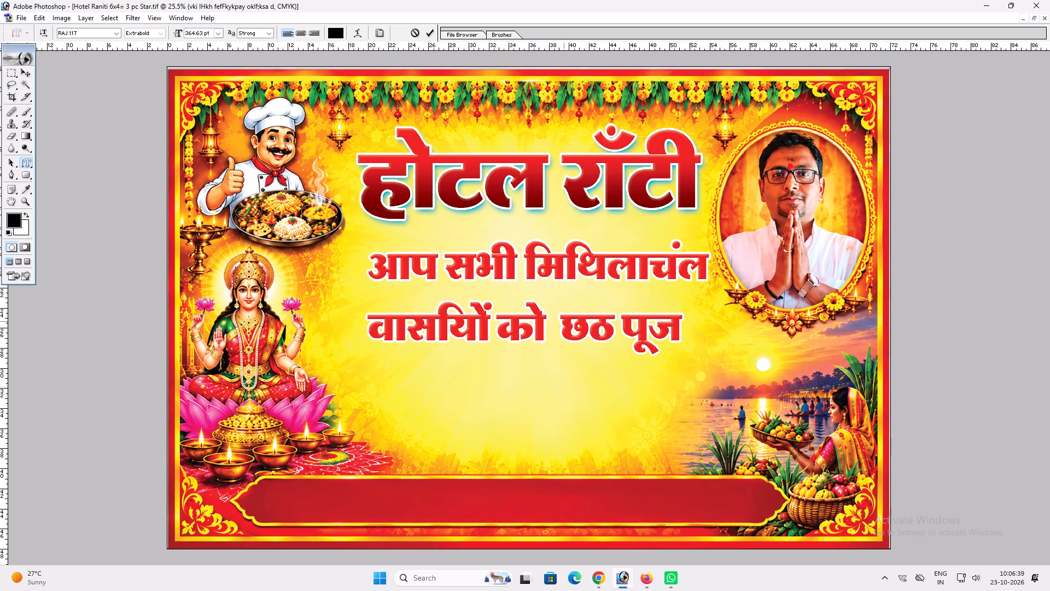
pyautogui.write('nh')
pyautogui.write('iko')
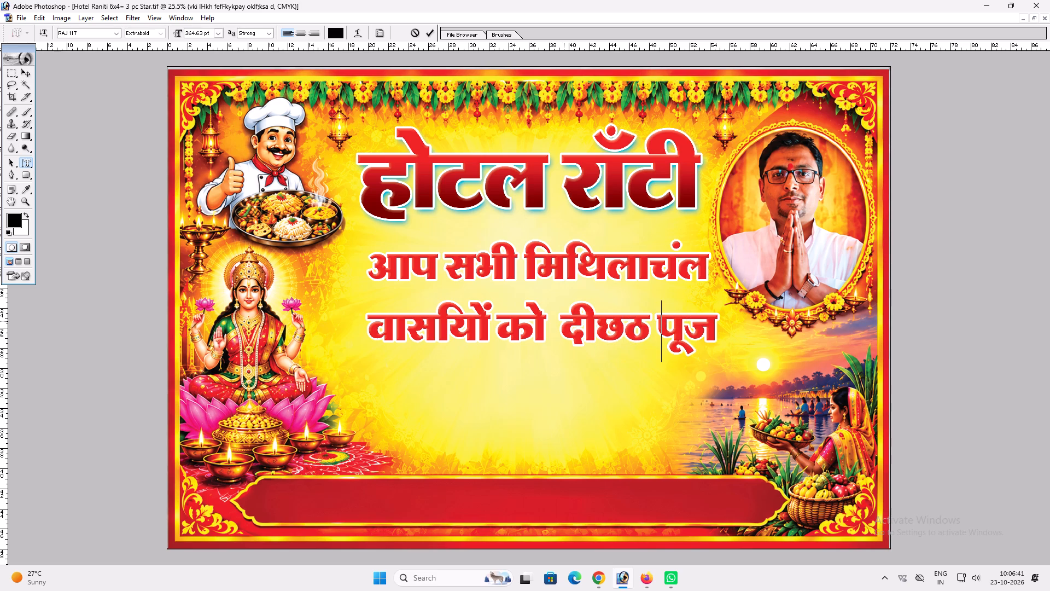
pyautogui.write('yh')
pyautogui.press('space')
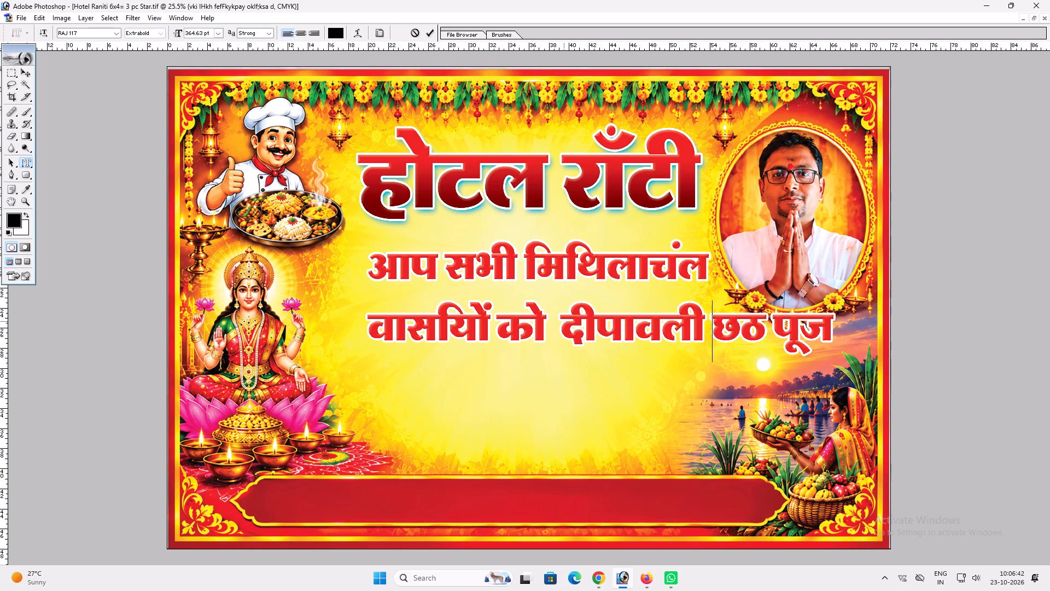
pyautogui.write(',o')
pyautogui.press('a')
pyautogui.press('Return')
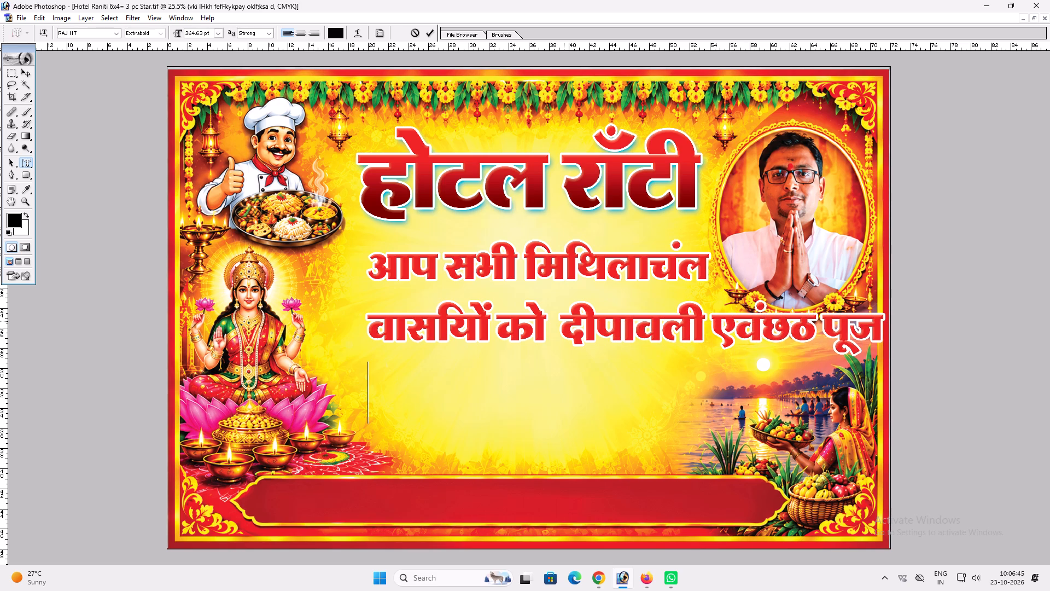
# Complete the third line as छठ पूजा की हार्दिक शुभकामनाएं ।, shift the text block leftward to fit, and commit it.
pyautogui.click(482, 391)
pyautogui.write('k dh f')
pyautogui.press('BackSpace')
pyautogui.write('gkf')
pyautogui.write("nZd 'kqHk")
pyautogui.moveTo(821, 378); pyautogui.dragTo(732, 378)
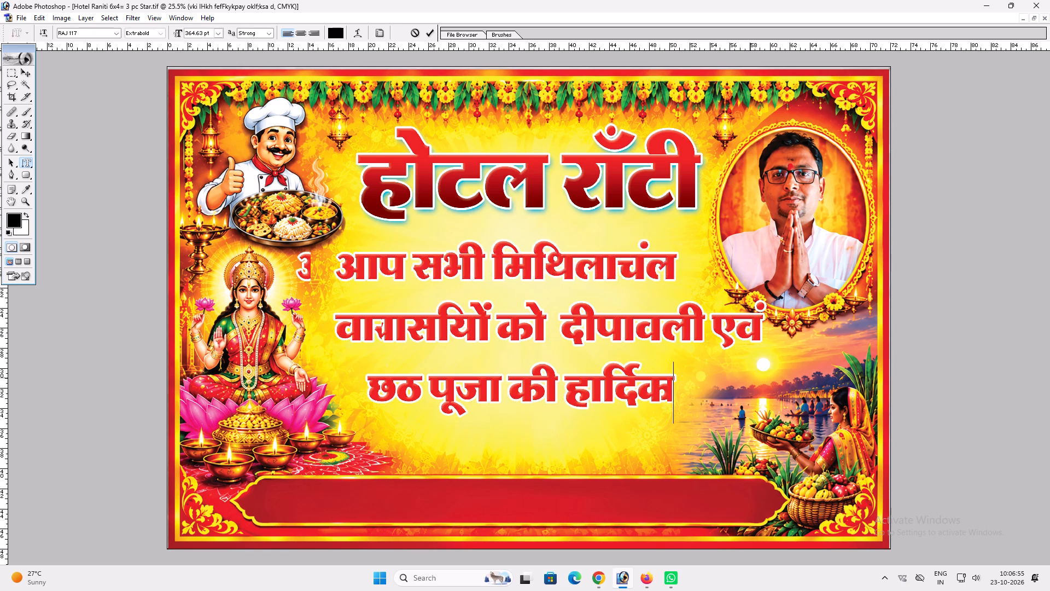
pyautogui.moveTo(732, 378); pyautogui.dragTo(728, 378)
pyautogui.write('dke')
pyautogui.write('uka,')
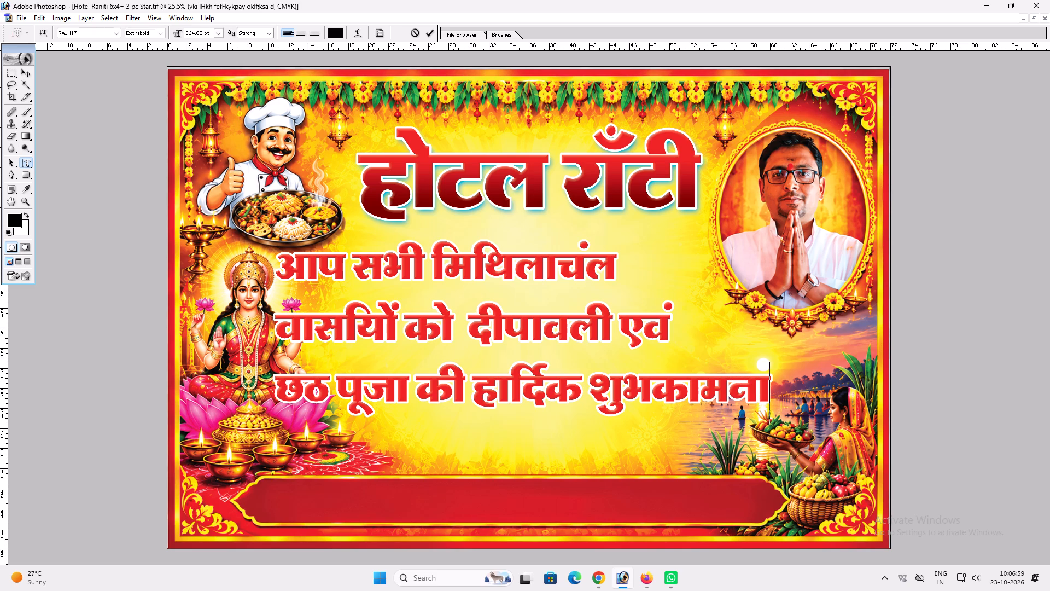
pyautogui.press('BackSpace')
pyautogui.press('BackSpace')
pyautogui.write(',a A')
pyautogui.press('Return')
# Scale the three-line greeting text down to about 241 pt.
pyautogui.write('vv')
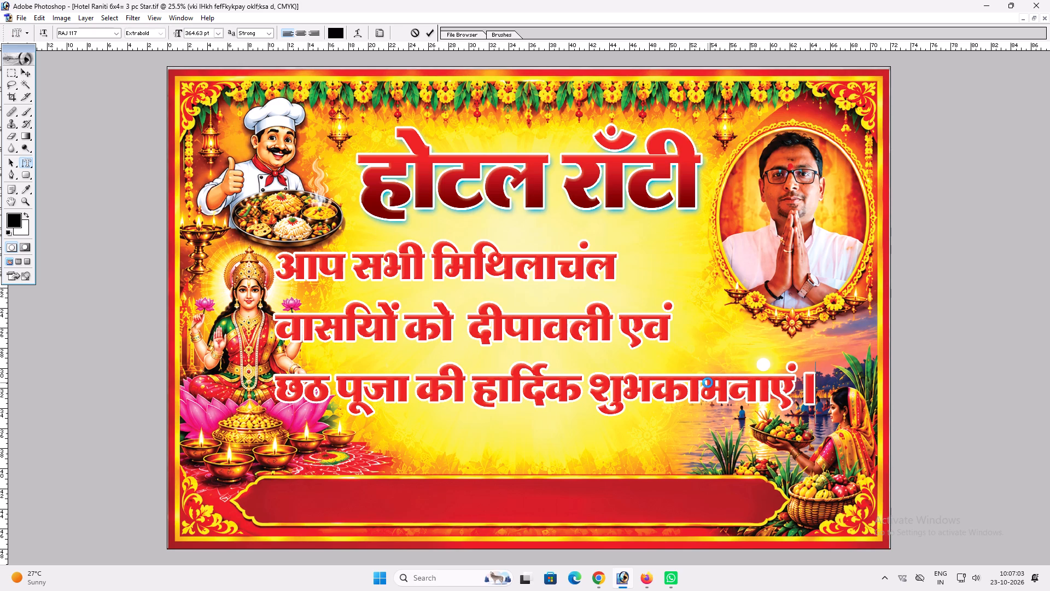
pyautogui.hotkey('ctrl', 't')
pyautogui.keyDown('shift'); pyautogui.moveTo(815, 399); pyautogui.dragTo(626, 369); pyautogui.keyUp('shift')
pyautogui.hotkey('shift', 'Return')
# Remove the Bevel and Emboss effect from the greeting text.
pyautogui.press('v')
pyautogui.hotkey('alt', 'l')
pyautogui.hotkey('alt', 'y')
pyautogui.hotkey('alt', 'b')
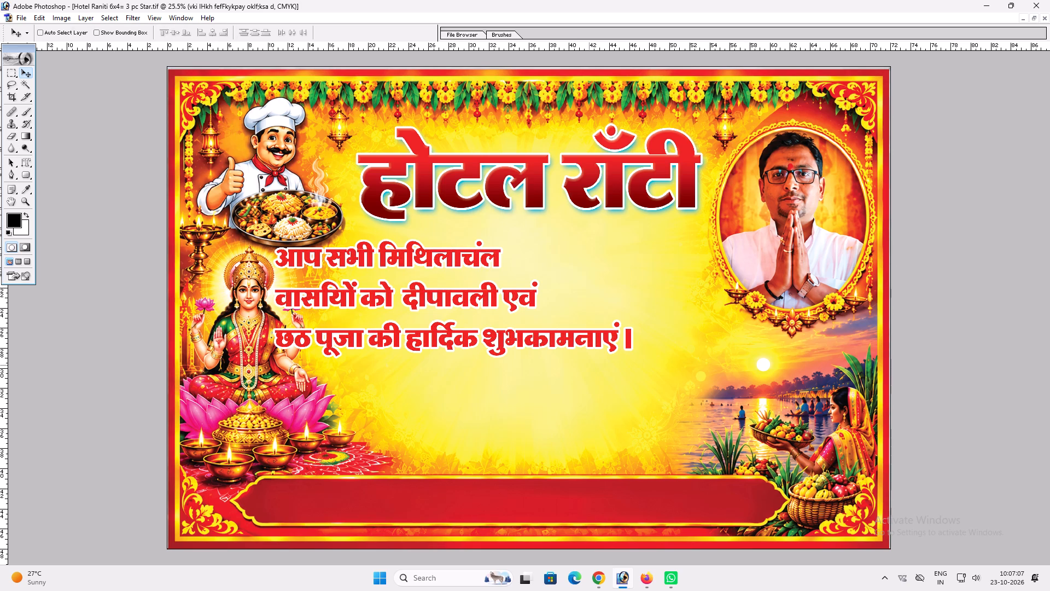
# Move the greeting text rightward so it sits beneath the होटल राँटी title, clear of the goddess figure.
pyautogui.press('v')
pyautogui.moveTo(527, 314); pyautogui.dragTo(616, 308)
pyautogui.press('t')
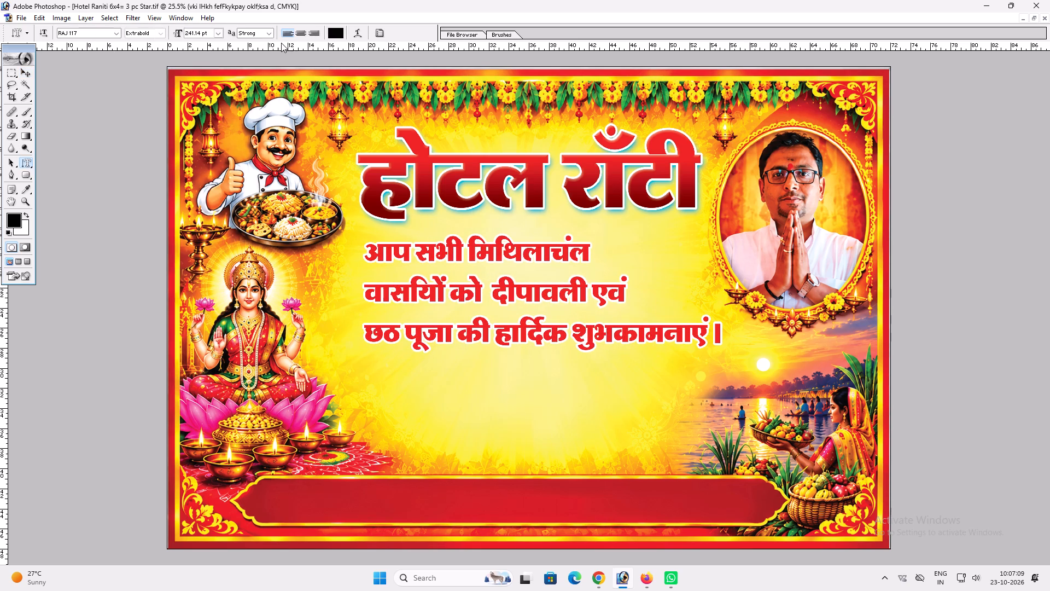
# Centre-align the greeting text and move it back beneath the होटल राँटी title.
pyautogui.click(303, 32)
pyautogui.press('v')
pyautogui.moveTo(471, 291); pyautogui.dragTo(597, 293)
# Re-break the greeting so वासयिों joins the first line, after आप सभी मिथिलाचंल, and nudge the block down.
pyautogui.press('t')
pyautogui.click(445, 296)
pyautogui.press('Return')
pyautogui.press('Up')
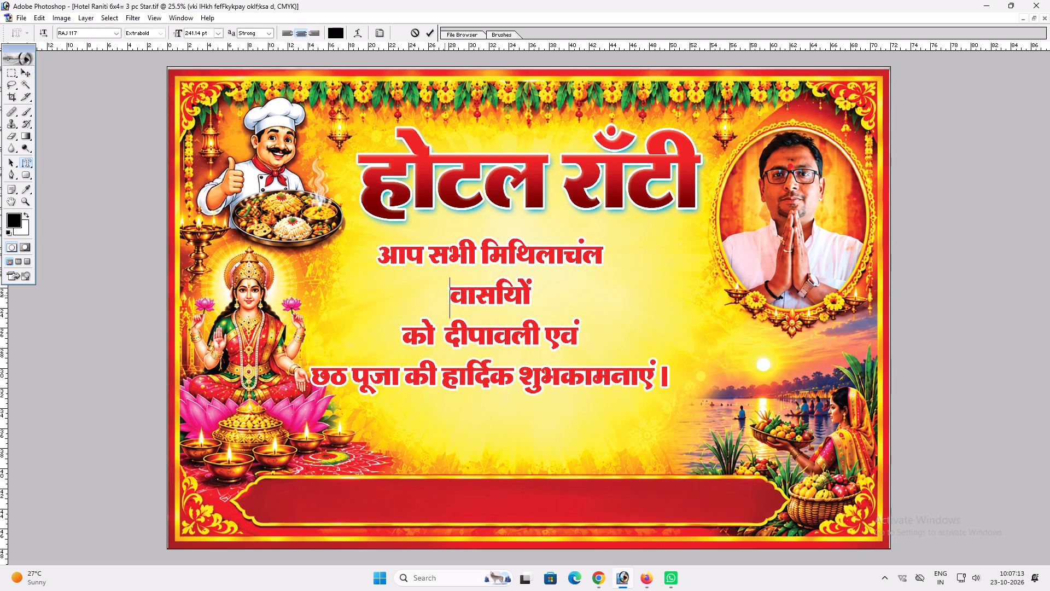
pyautogui.press('Home')
pyautogui.press('BackSpace')
pyautogui.press('space')
pyautogui.moveTo(715, 317); pyautogui.dragTo(728, 329)
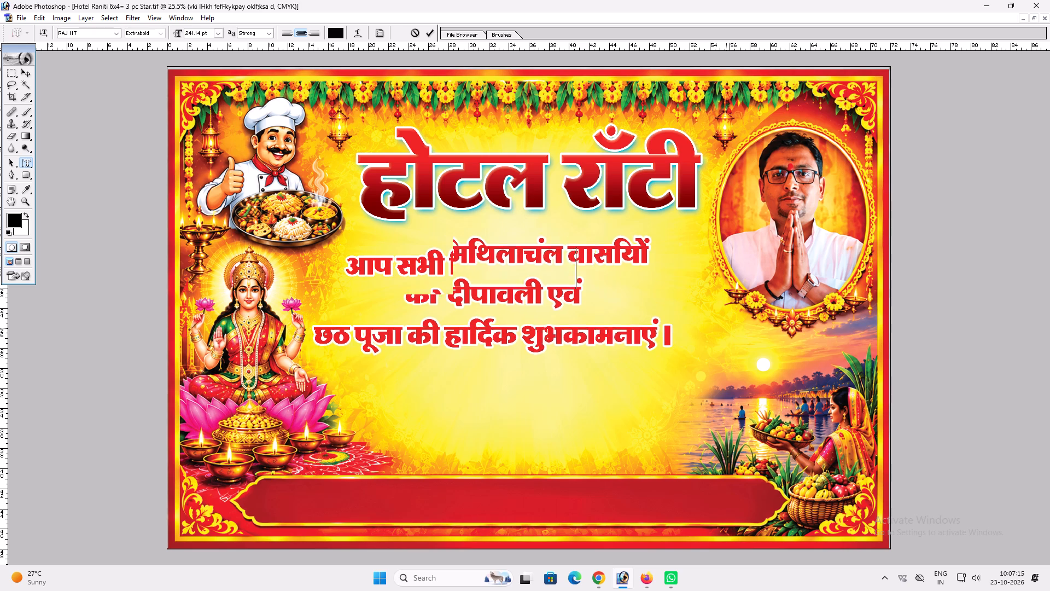
pyautogui.moveTo(728, 329); pyautogui.dragTo(733, 333)
# Bring छठ पूजा up onto the second line, leaving की हार्दिक शुभकामनाएं । as the third, lower the block and commit it.
pyautogui.click(427, 357)
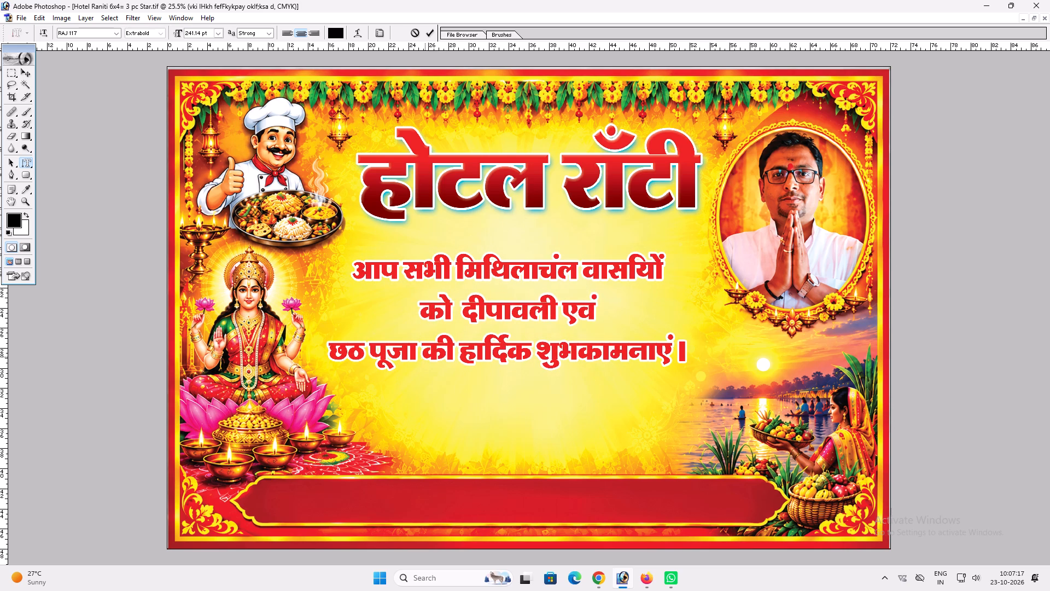
pyautogui.press('Return')
pyautogui.press('Up')
pyautogui.press('Home')
pyautogui.press('BackSpace')
pyautogui.press('space')
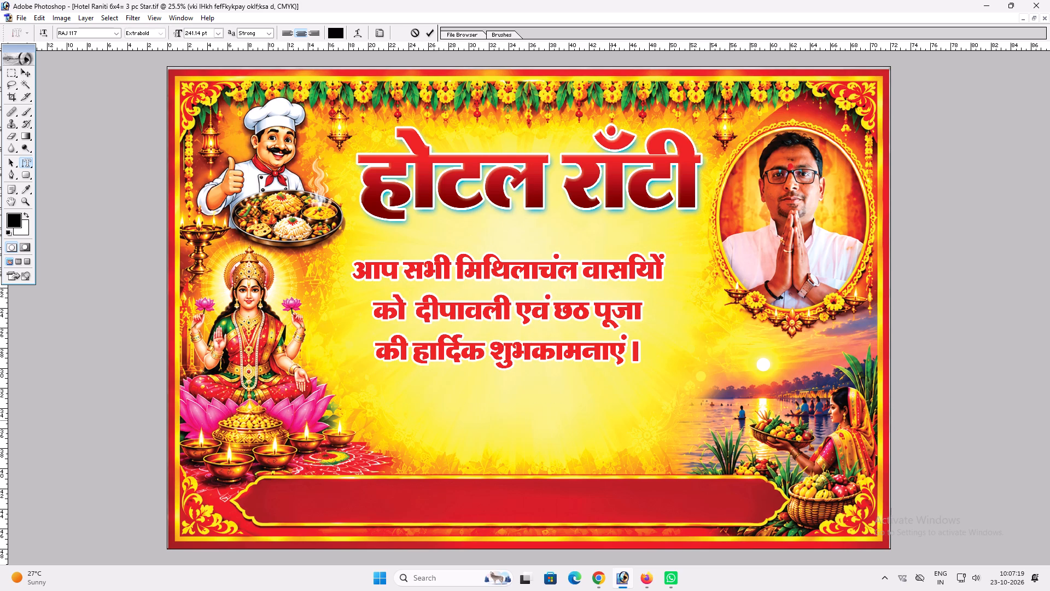
pyautogui.moveTo(611, 420); pyautogui.dragTo(603, 436)
pyautogui.press('Return')
# Scale the greeting text up to about 272 pt, nudge it, and enlarge it slightly more to span the title's width.
pyautogui.hotkey('ctrl', 't')
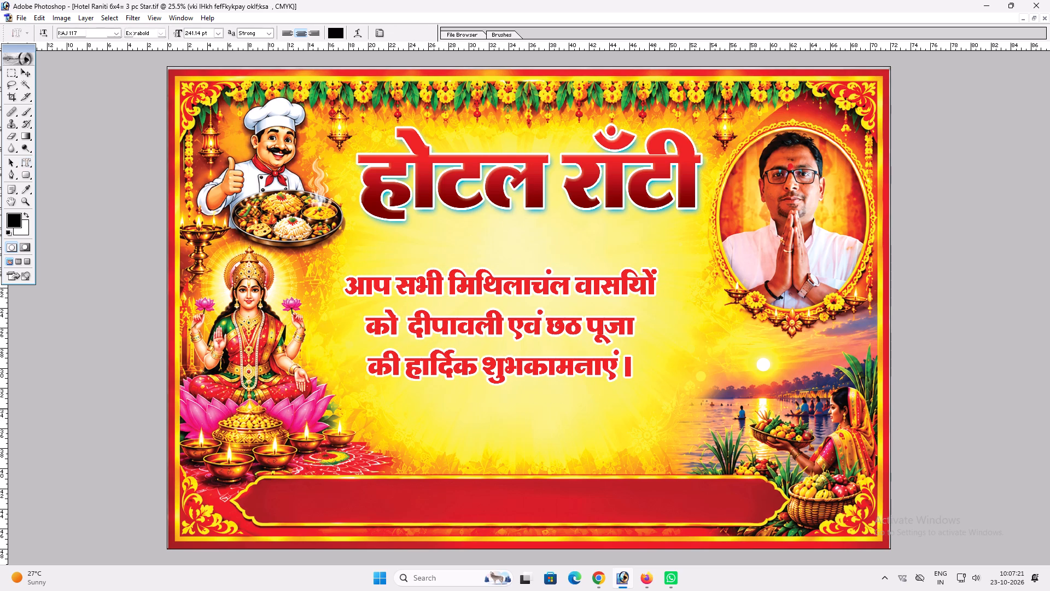
pyautogui.keyDown('shift'); pyautogui.moveTo(657, 377); pyautogui.dragTo(698, 386); pyautogui.keyUp('shift')
pyautogui.hotkey('shift', 'Return')
pyautogui.press('v')
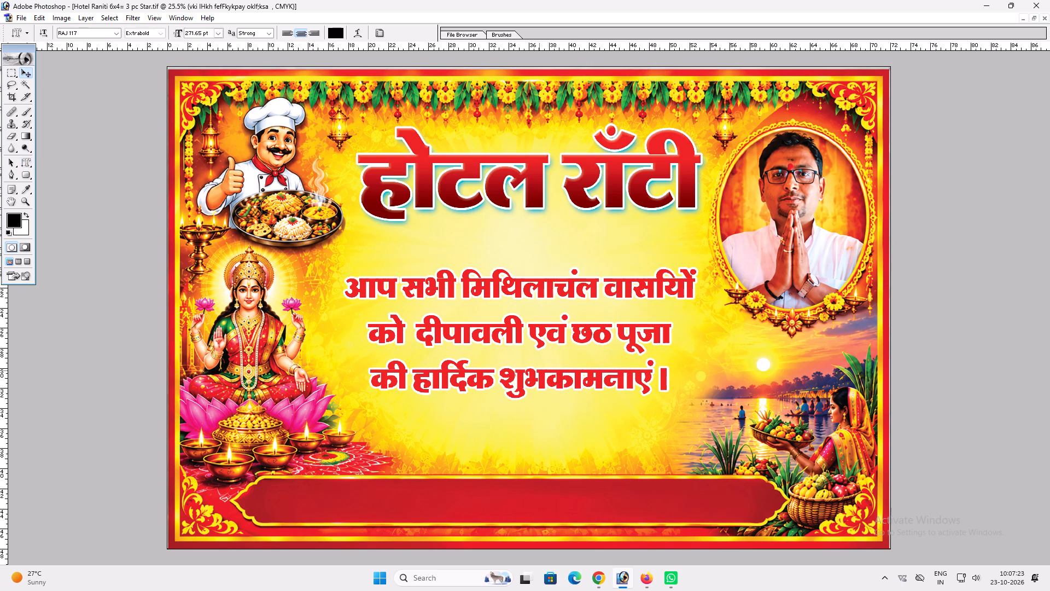
pyautogui.click(539, 371)
pyautogui.hotkey('ctrl', 't')
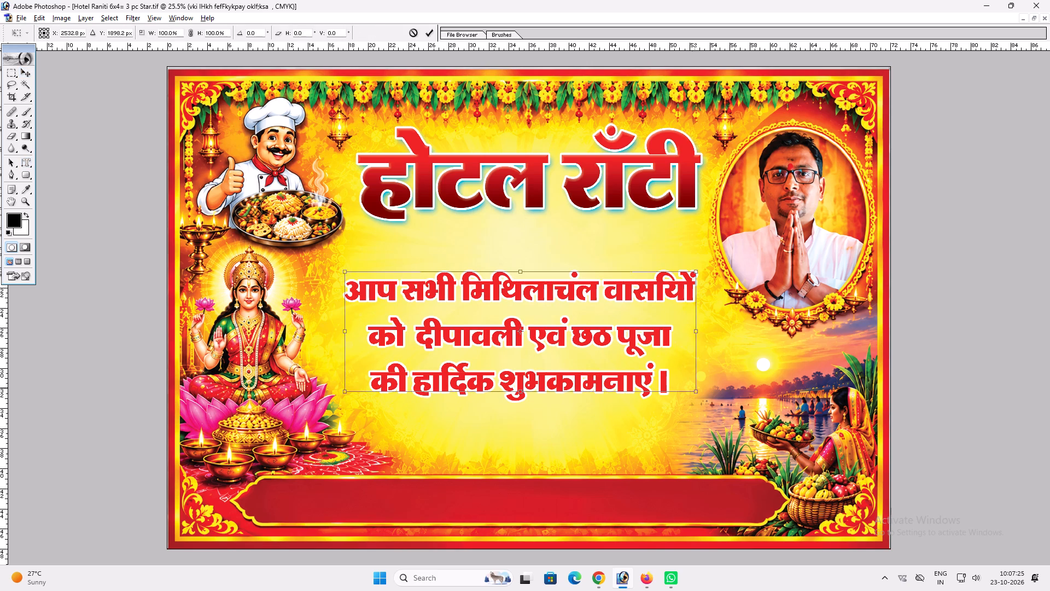
pyautogui.keyDown('alt'); pyautogui.keyDown('shift'); pyautogui.moveTo(695, 387); pyautogui.dragTo(702, 390); pyautogui.keyUp('shift'); pyautogui.keyUp('alt')
pyautogui.press('Return')
pyautogui.press('v')
pyautogui.press('v')
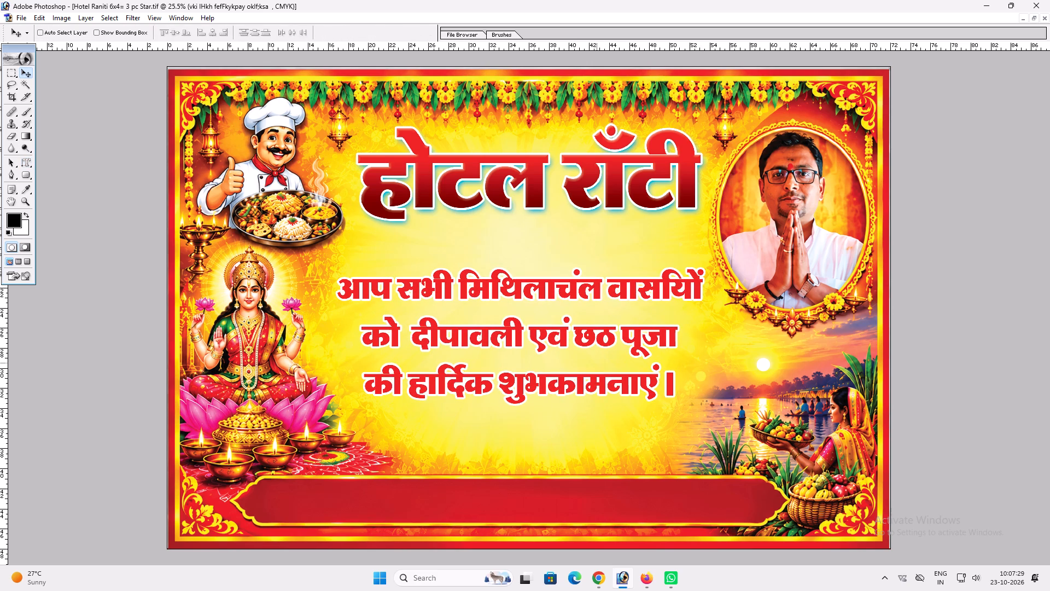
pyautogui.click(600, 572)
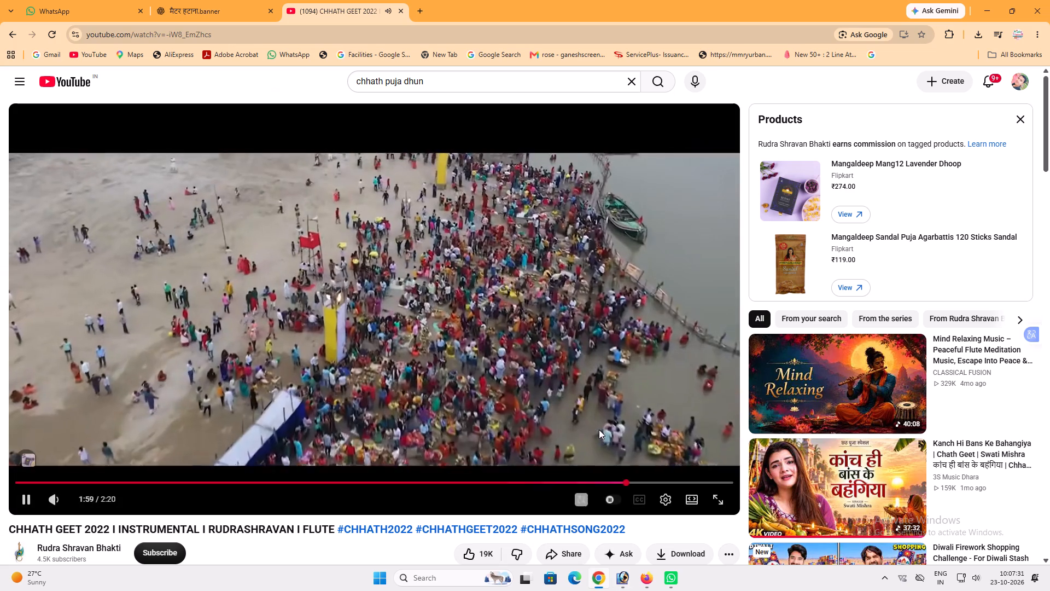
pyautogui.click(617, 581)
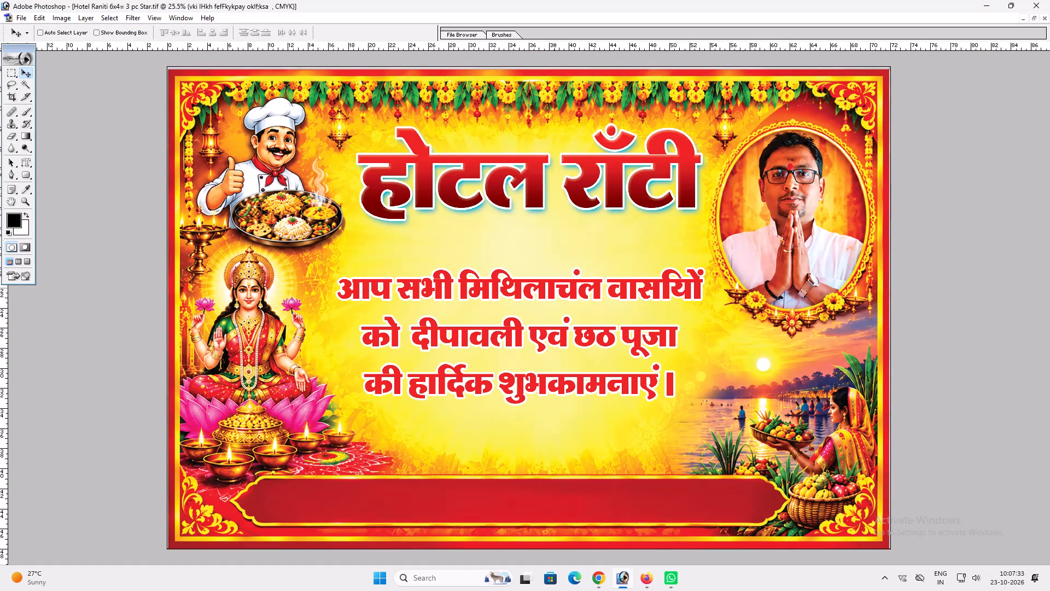
# Open the Hotel Ranit 2x3= 4 pc Star new file from the ok Print folder inside 22.10.2026.
pyautogui.hotkey('ctrl', 'o')
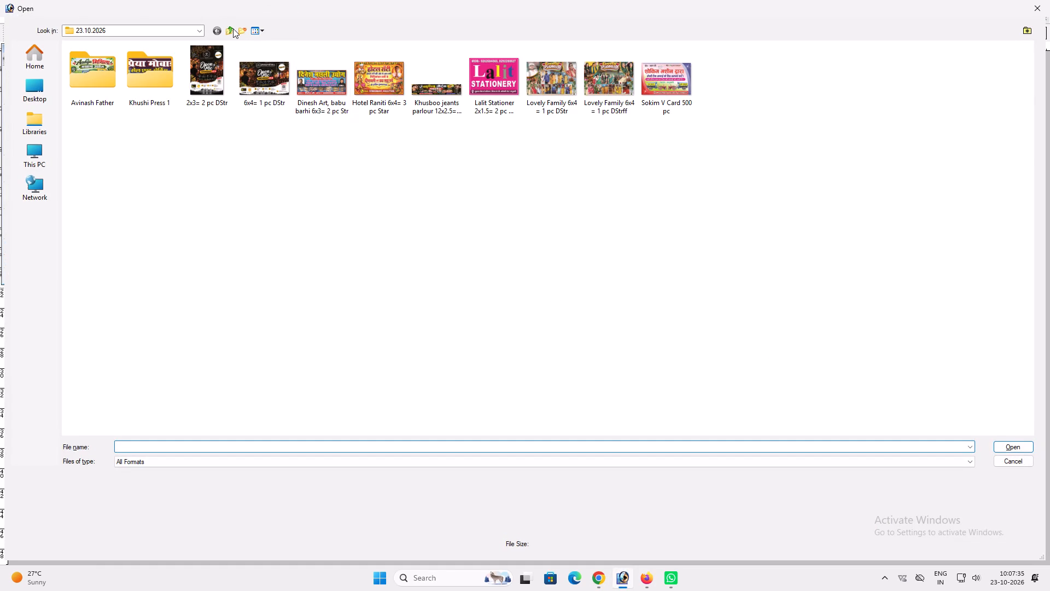
pyautogui.click(230, 30)
pyautogui.doubleClick(322, 188)
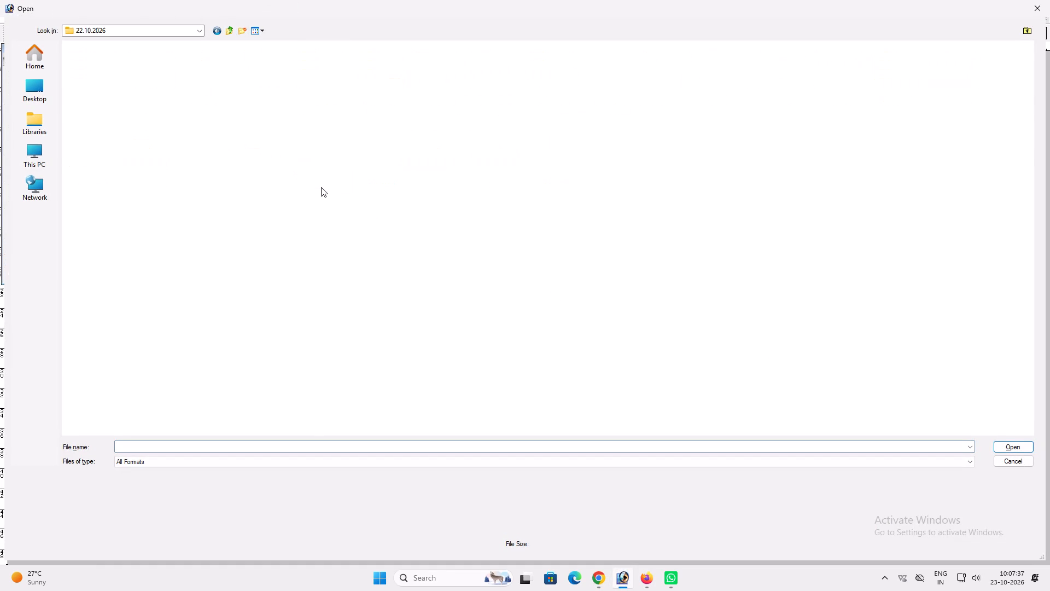
pyautogui.doubleClick(98, 70)
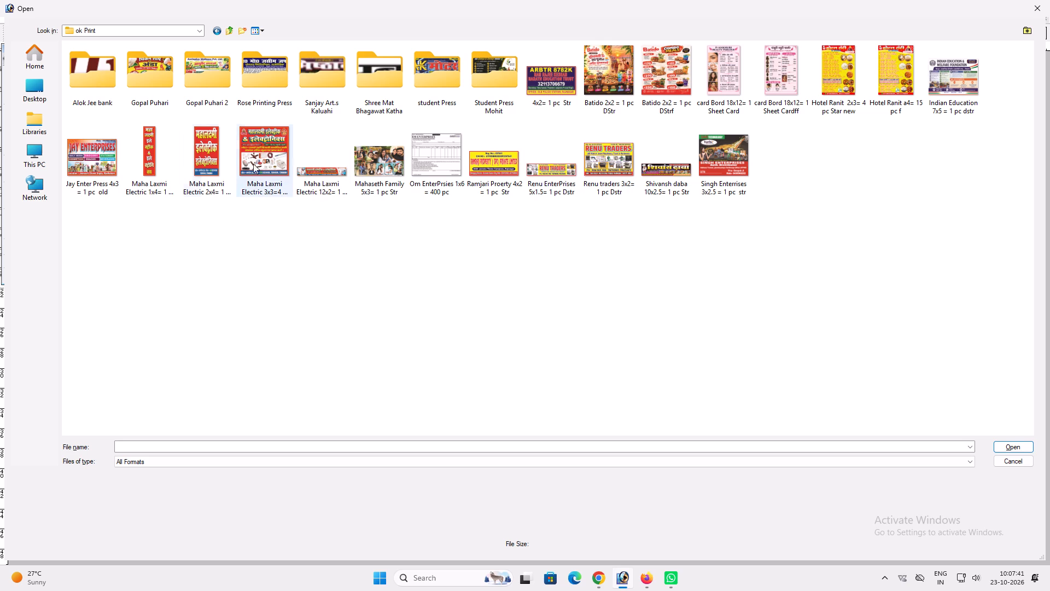
pyautogui.click(844, 85)
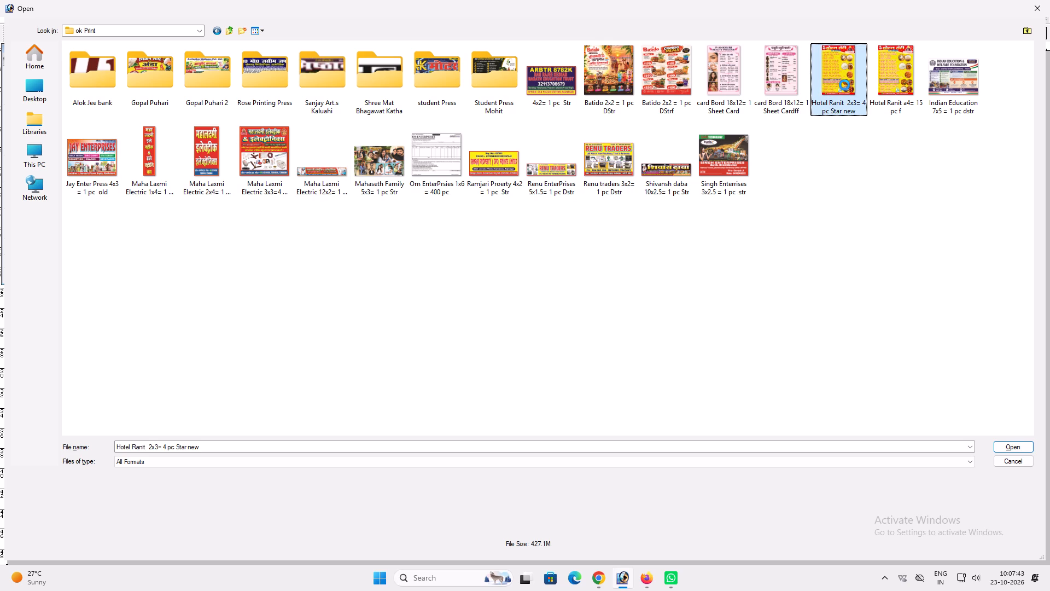
pyautogui.press('Return')
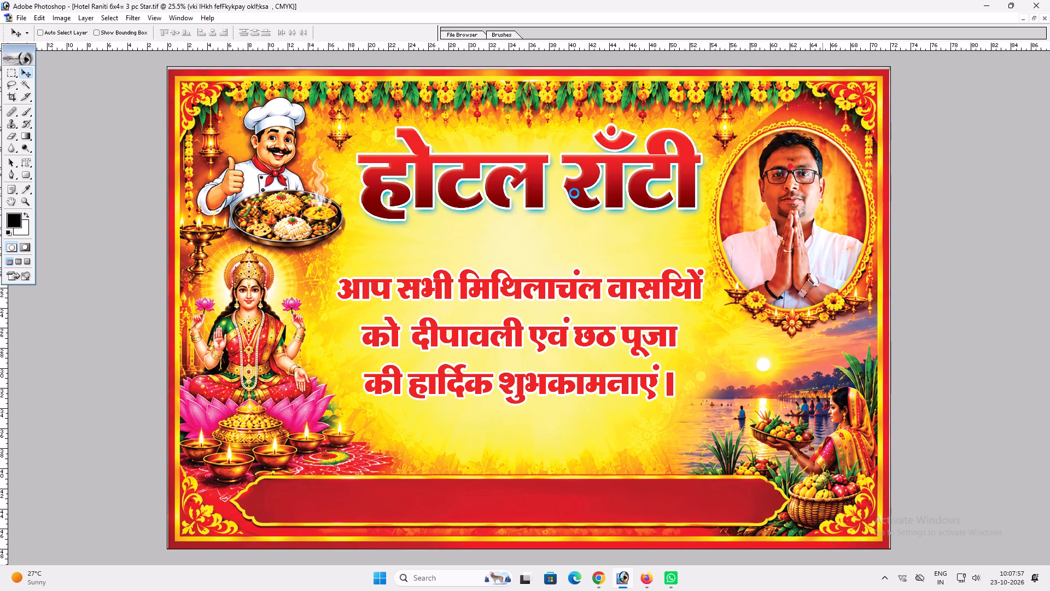
pyautogui.click(156, 116)
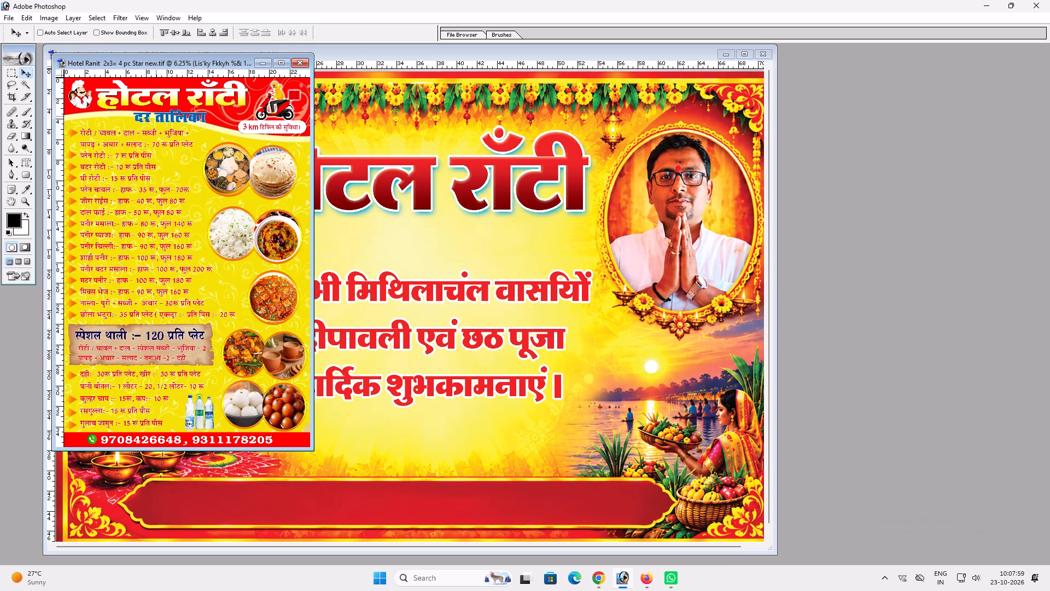
# Copy the phone number line with its green call icon from the 2x3 rate list into the 6x4 banner and maximise the banner.
pyautogui.keyDown('ctrl'); pyautogui.click(220, 440); pyautogui.keyUp('ctrl')
pyautogui.moveTo(220, 440); pyautogui.dragTo(238, 441)
pyautogui.hotkey('ctrl', 'z')
pyautogui.keyDown('ctrl'); pyautogui.keyDown('shift'); pyautogui.click(93, 441); pyautogui.keyUp('shift'); pyautogui.keyUp('ctrl')
pyautogui.moveTo(92, 438); pyautogui.dragTo(365, 519)
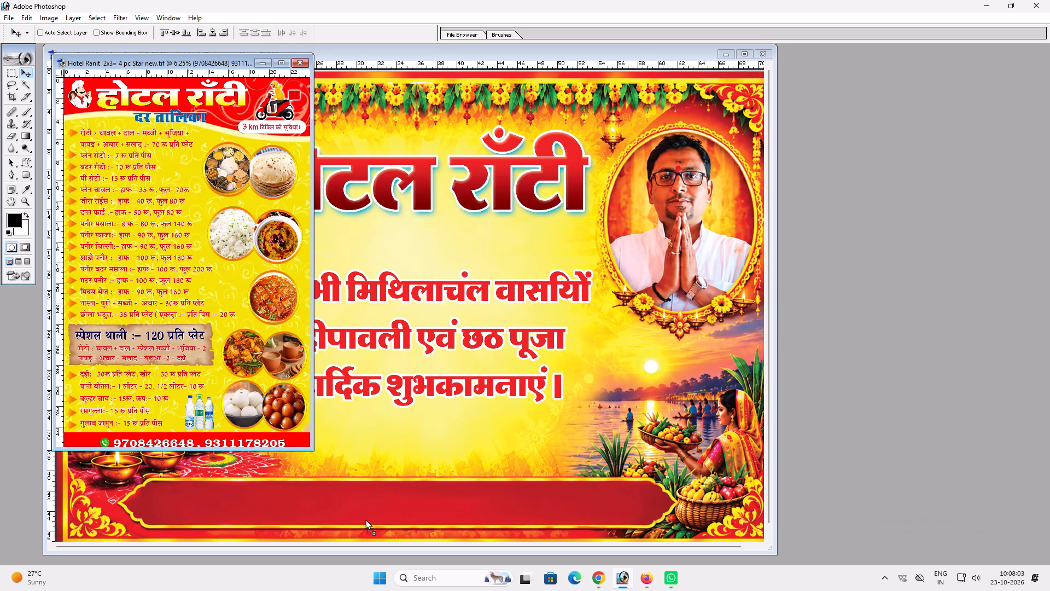
pyautogui.moveTo(365, 519); pyautogui.dragTo(365, 518)
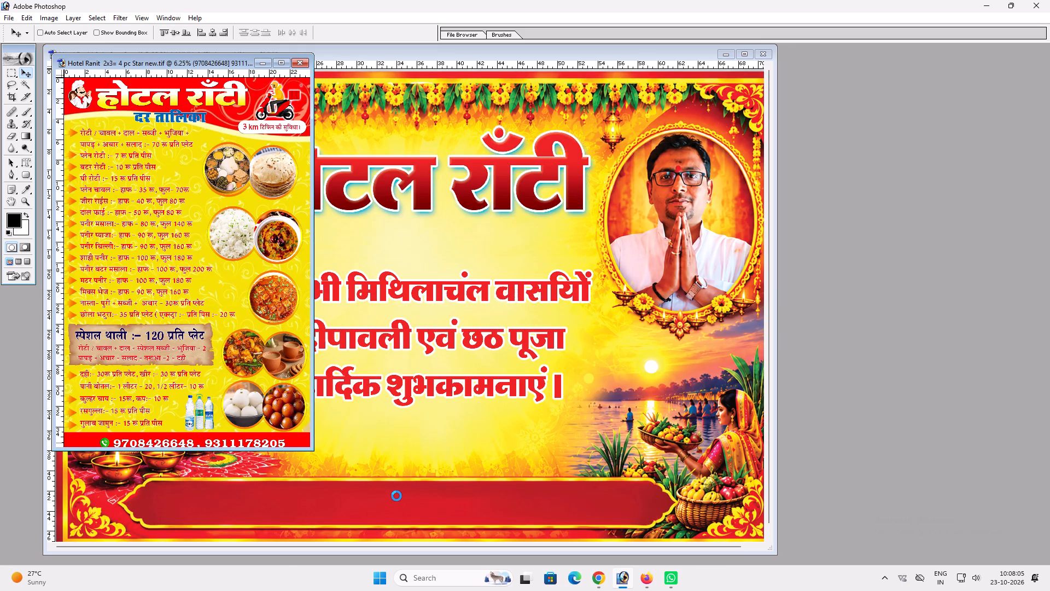
pyautogui.moveTo(483, 519); pyautogui.dragTo(420, 480)
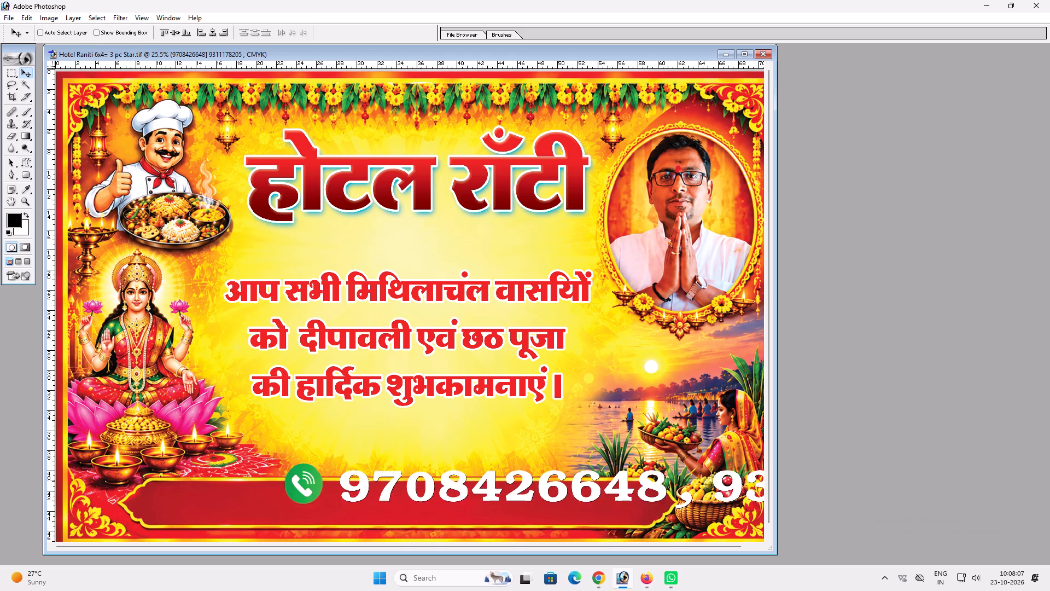
pyautogui.moveTo(420, 480); pyautogui.dragTo(364, 490)
pyautogui.click(744, 56)
# Scale the phone number line down and place it inside the red strip along the banner's lower edge.
pyautogui.hotkey('ctrl', 't')
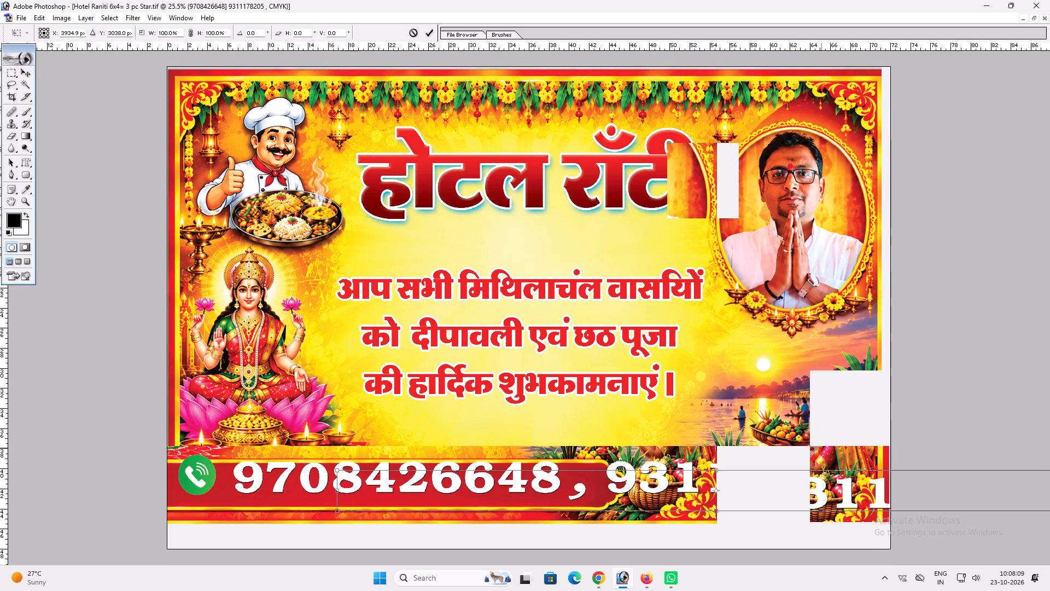
pyautogui.keyDown('alt'); pyautogui.keyDown('shift'); pyautogui.moveTo(337, 471); pyautogui.dragTo(502, 486); pyautogui.keyUp('shift'); pyautogui.keyUp('alt')
pyautogui.hotkey('shift', 'Return')
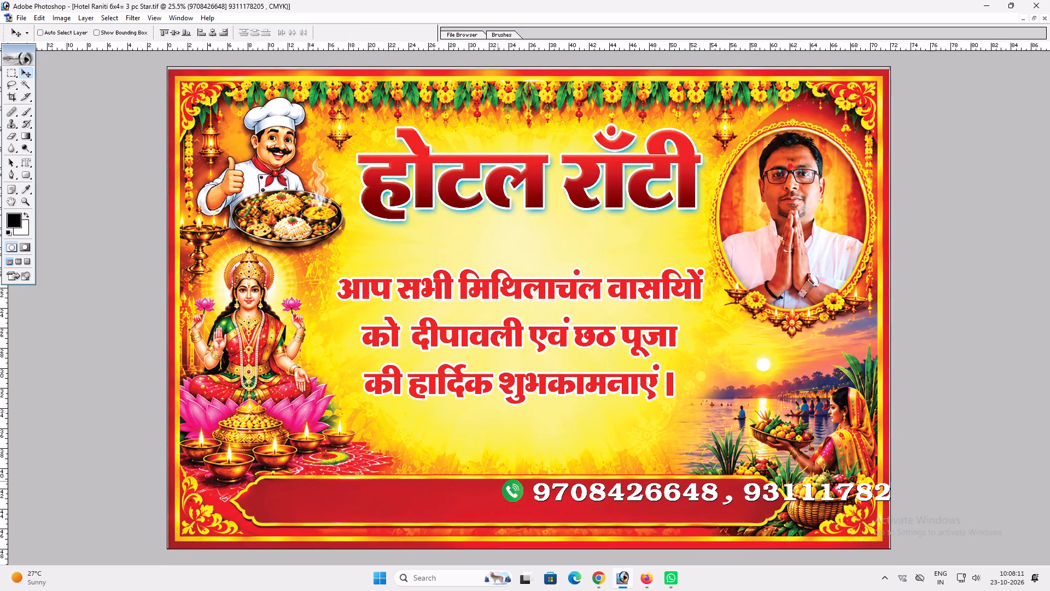
pyautogui.press('v')
pyautogui.moveTo(576, 495); pyautogui.dragTo(340, 501)
# Enlarge the phone number line to fill the red strip, centre it there, and widen it by about 1.2%.
pyautogui.hotkey('ctrl', 't')
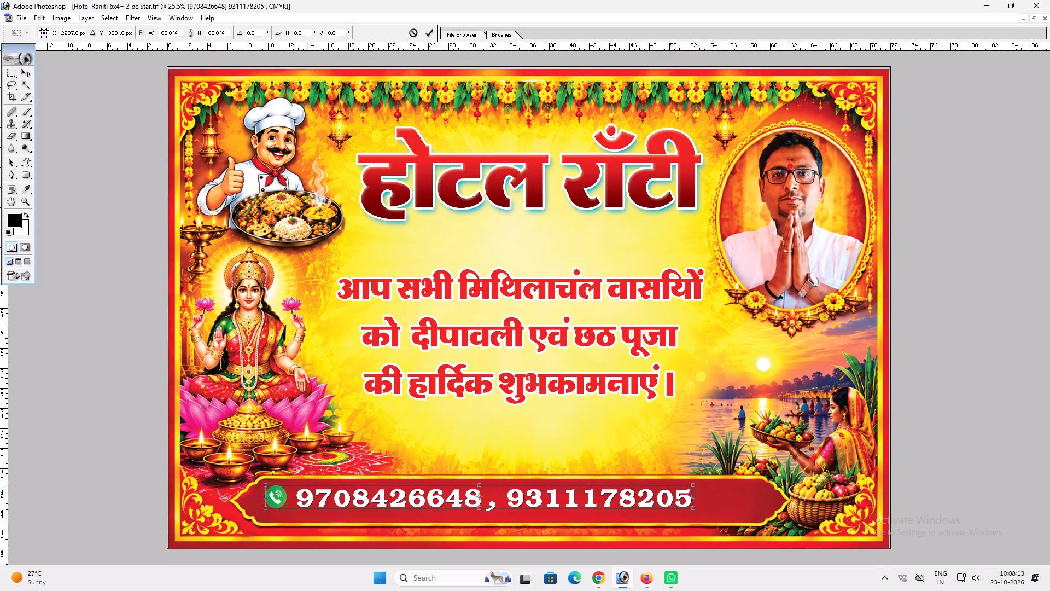
pyautogui.keyDown('shift'); pyautogui.moveTo(694, 508); pyautogui.dragTo(767, 508); pyautogui.keyUp('shift')
pyautogui.hotkey('shift', 'Return')
pyautogui.press('v')
pyautogui.keyDown('shift'); pyautogui.moveTo(693, 514); pyautogui.dragTo(686, 514); pyautogui.keyUp('shift')
pyautogui.hotkey('ctrl', 't')
pyautogui.keyDown('shift'); pyautogui.moveTo(757, 494); pyautogui.dragTo(763, 494); pyautogui.keyUp('shift')
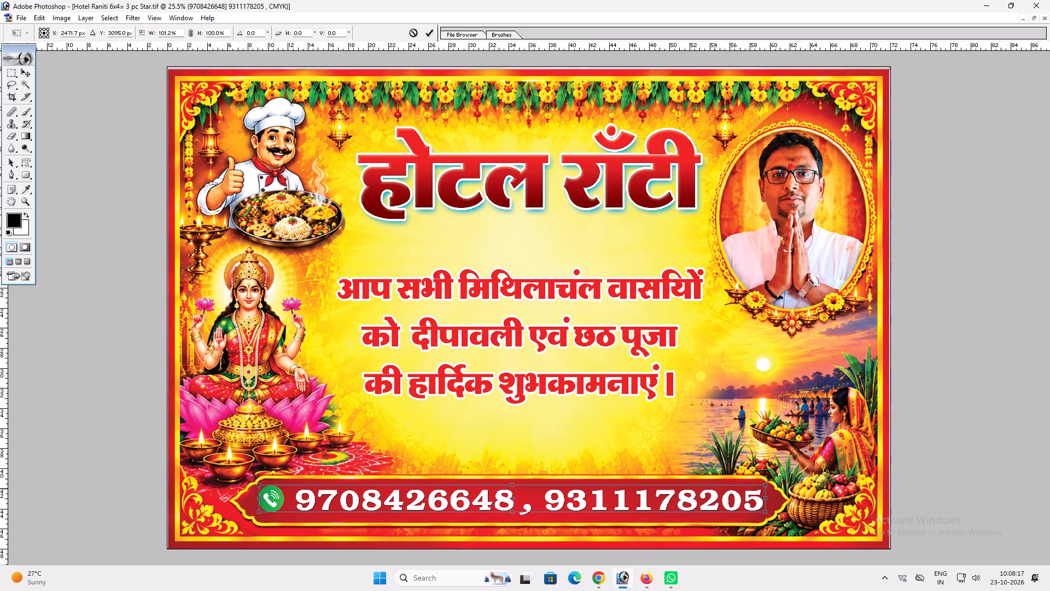
pyautogui.press('Return')
pyautogui.press('v')
pyautogui.hotkey('ctrl', 't')
pyautogui.keyDown('shift'); pyautogui.click(658, 509); pyautogui.keyUp('shift')
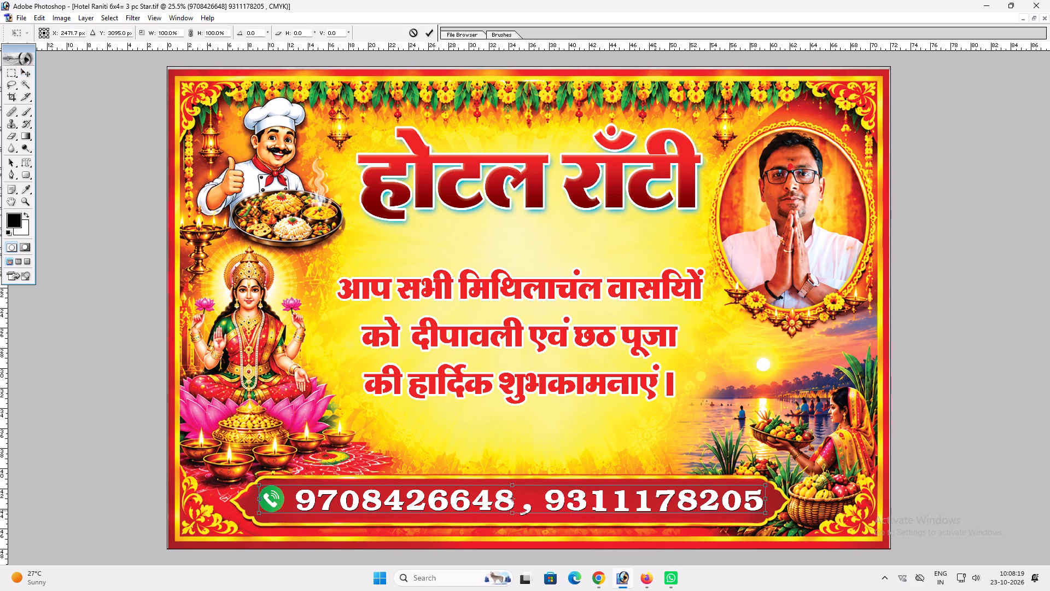
pyautogui.hotkey('shift', 'Return')
pyautogui.press('v')
# Select the greeting text layer, move it lower, and enlarge it slightly above the phone strip.
pyautogui.rightClick(633, 385)
pyautogui.click(642, 387)
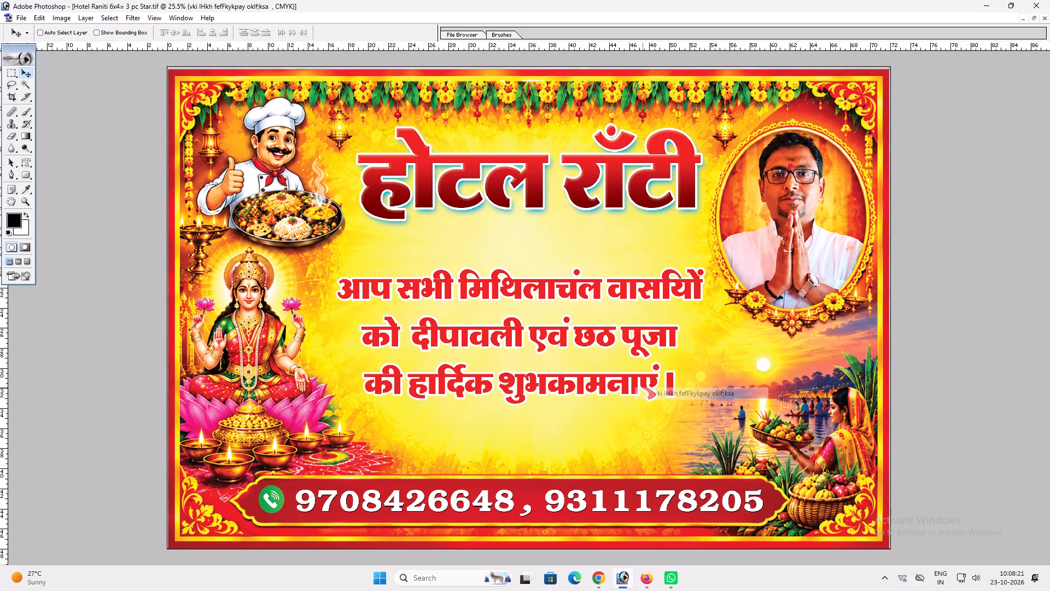
pyautogui.moveTo(640, 386); pyautogui.dragTo(641, 396)
pyautogui.hotkey('ctrl', 't')
pyautogui.keyDown('shift'); pyautogui.moveTo(703, 405); pyautogui.dragTo(715, 410); pyautogui.keyUp('shift')
pyautogui.hotkey('shift', 'Return')
pyautogui.press('v')
pyautogui.moveTo(649, 398); pyautogui.dragTo(650, 406)
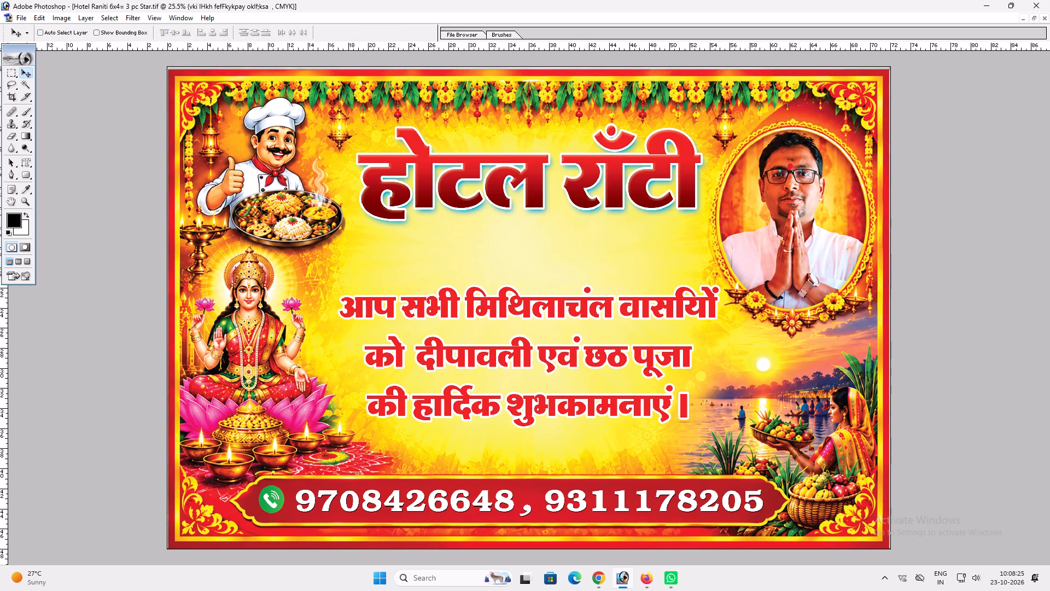
# Scale the greeting text to about 96.3% and move it lower, leaving a gap beneath the होटल राँटी title.
pyautogui.hotkey('ctrl', 't')
pyautogui.keyDown('alt'); pyautogui.keyDown('shift'); pyautogui.moveTo(717, 290); pyautogui.dragTo(710, 292); pyautogui.keyUp('shift'); pyautogui.keyUp('alt')
pyautogui.keyDown('shift'); pyautogui.moveTo(670, 292); pyautogui.dragTo(671, 291); pyautogui.keyUp('shift')
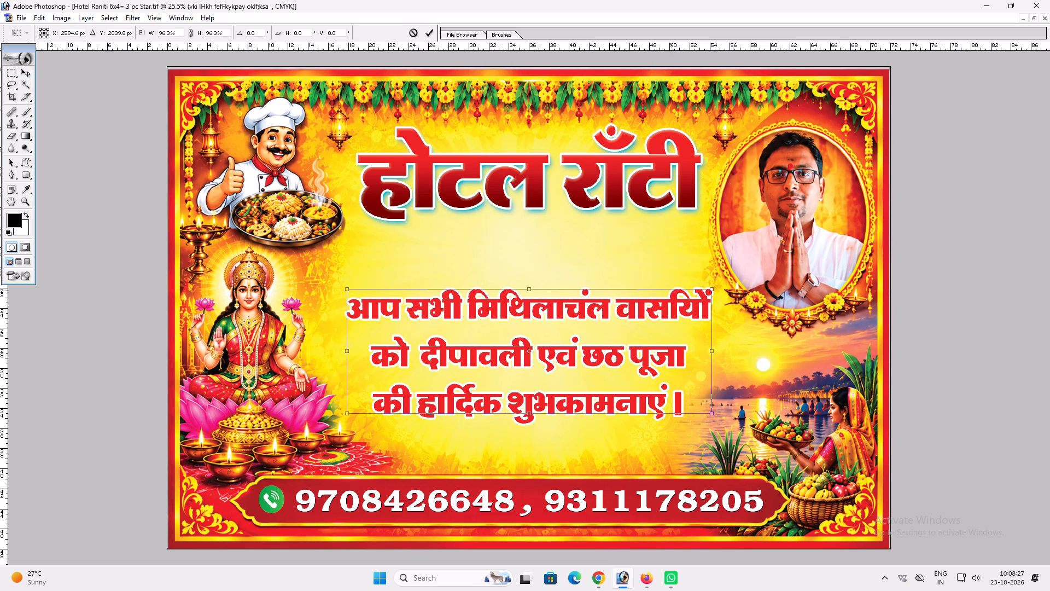
pyautogui.keyDown('shift'); pyautogui.moveTo(671, 291); pyautogui.dragTo(671, 287); pyautogui.keyUp('shift')
pyautogui.hotkey('shift', 'Return')
pyautogui.press('v')
pyautogui.moveTo(632, 298); pyautogui.dragTo(632, 310)
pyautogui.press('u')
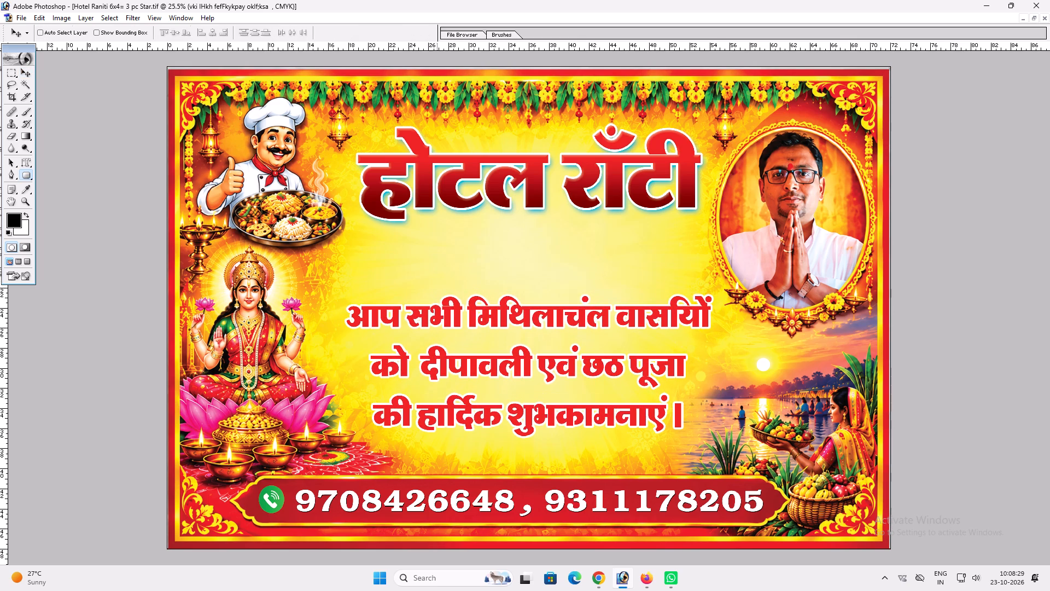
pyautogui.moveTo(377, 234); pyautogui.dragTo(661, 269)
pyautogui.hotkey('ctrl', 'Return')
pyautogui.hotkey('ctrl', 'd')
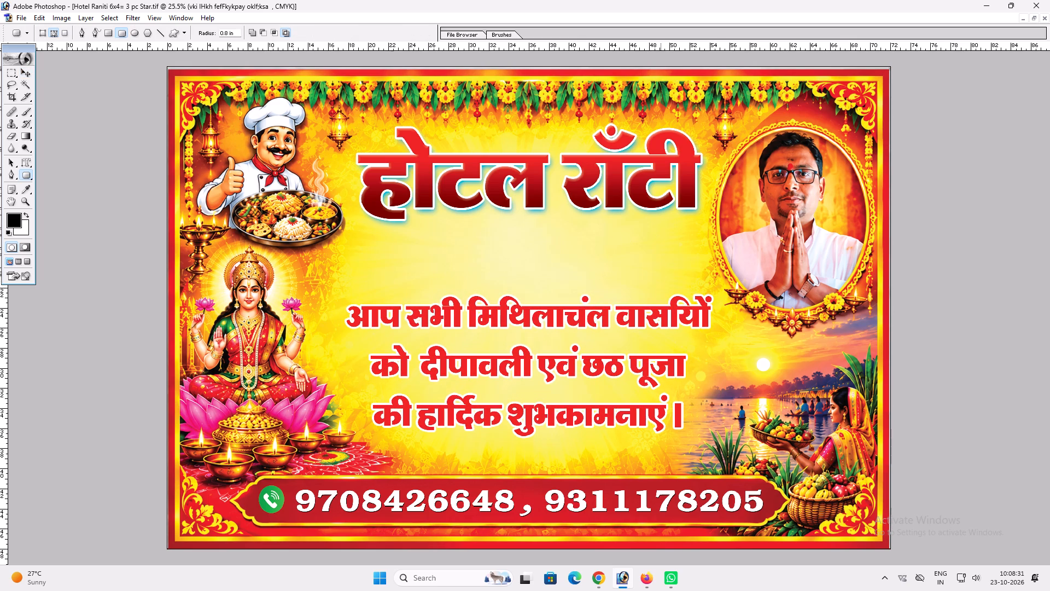
# Draw a rounded rectangle path with 6 in radius, about 33 by 3 in, beneath the title and convert it to a selection.
pyautogui.press('u')
pyautogui.click(122, 31)
pyautogui.moveTo(235, 36); pyautogui.dragTo(152, 28)
pyautogui.press('6')
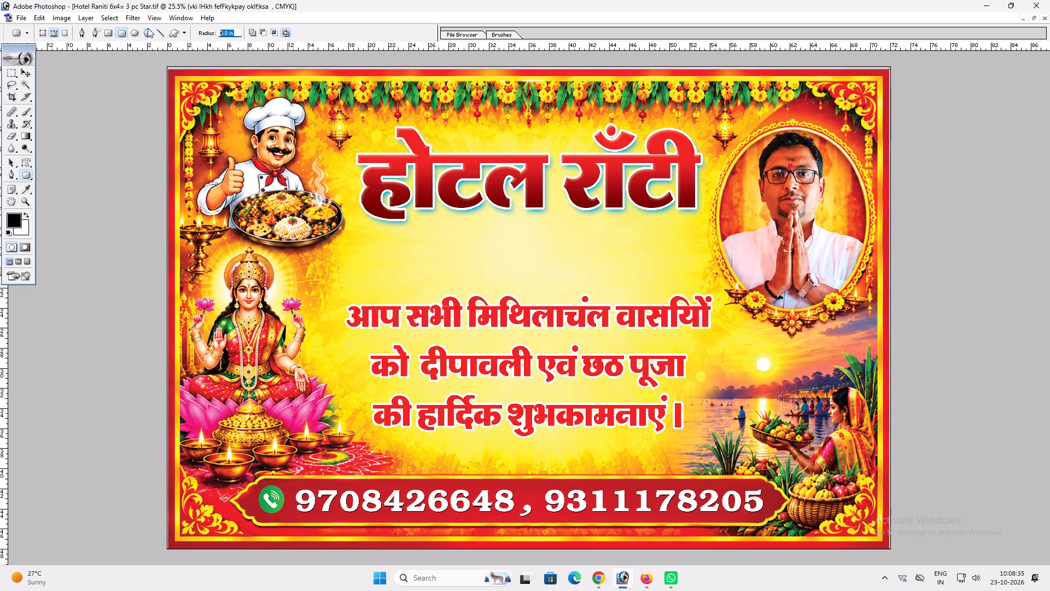
pyautogui.moveTo(356, 235); pyautogui.dragTo(666, 269)
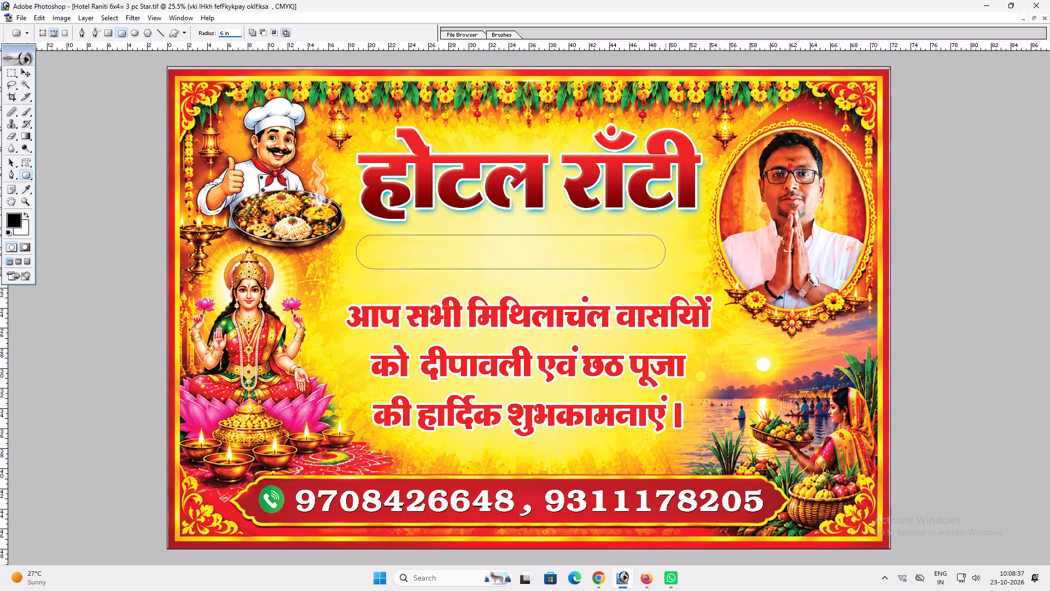
pyautogui.moveTo(666, 269); pyautogui.dragTo(686, 267)
pyautogui.hotkey('ctrl', 'Return')
# Copy the selected pill area from the Background layer onto a new layer and bring it to the front.
pyautogui.press('v')
pyautogui.rightClick(668, 273)
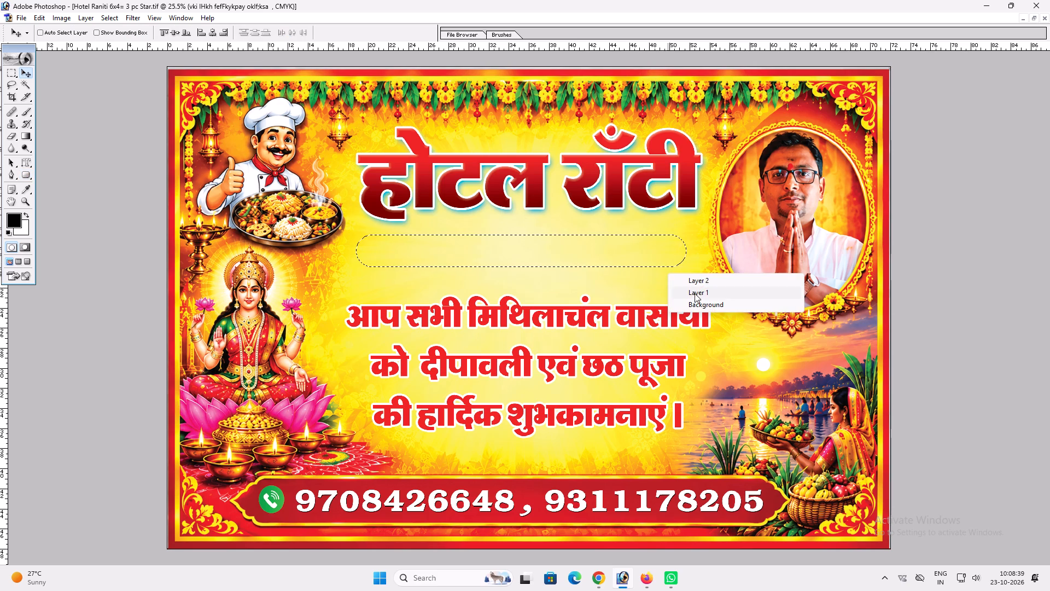
pyautogui.click(708, 309)
pyautogui.hotkey('ctrl', 'c')
pyautogui.hotkey('ctrl', 'v')
pyautogui.hotkey('ctrl', 'shift', ']')
# Apply a Color Overlay to the pill layer beneath the title with CMYK 100, 100, 0, 60.
pyautogui.hotkey('alt', 'l')
pyautogui.hotkey('alt', 'y')
pyautogui.press('n')
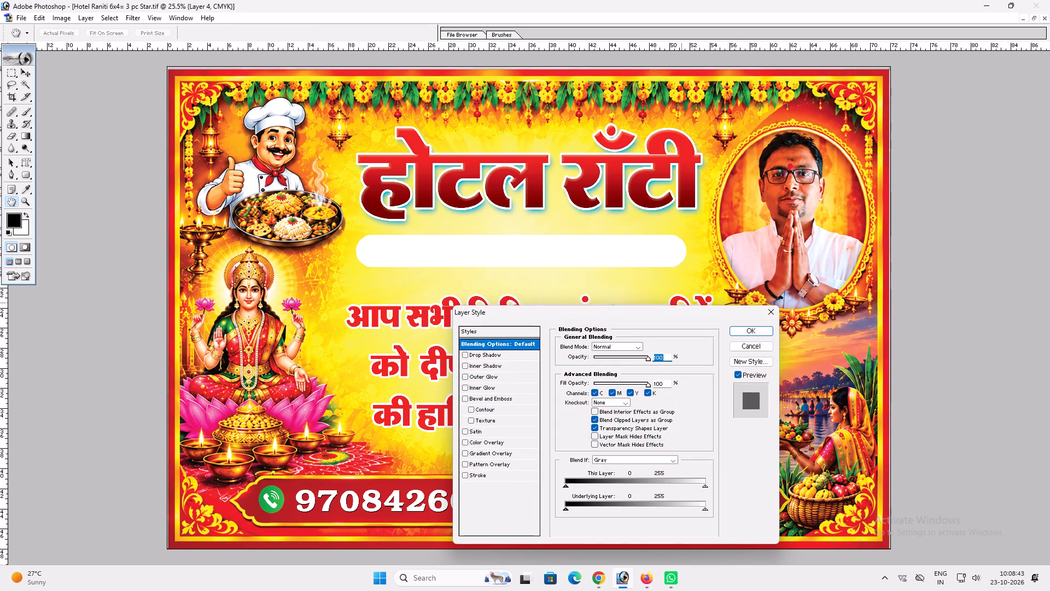
pyautogui.click(507, 441)
pyautogui.click(652, 347)
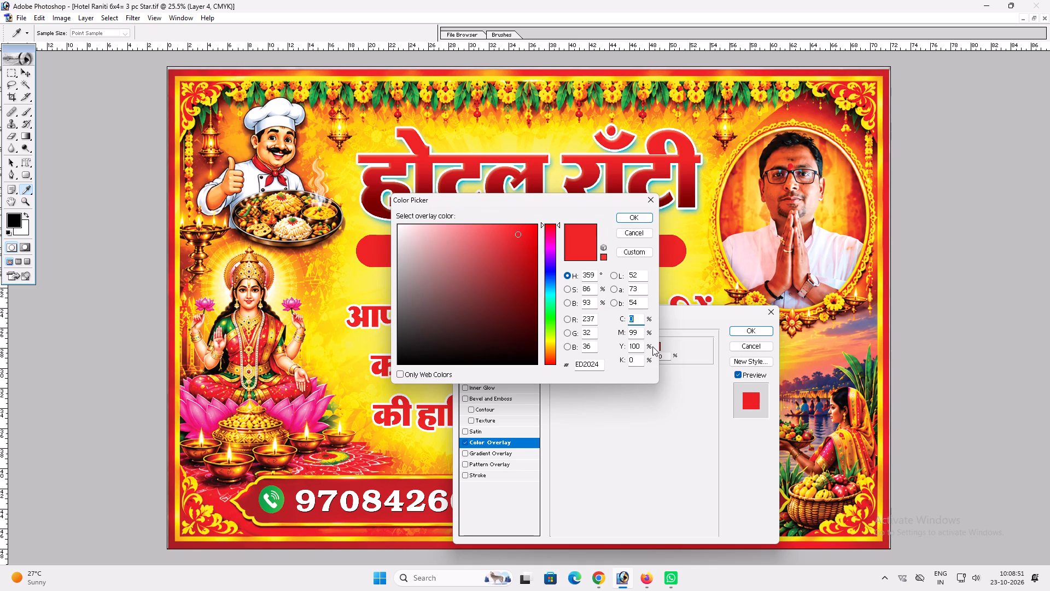
pyautogui.write('100')
pyautogui.press('Tab')
pyautogui.write('100')
pyautogui.press('Tab')
pyautogui.press('0')
pyautogui.press('Tab')
pyautogui.press('6')
pyautogui.press('0')
pyautogui.press('Return')
pyautogui.press('Return')
pyautogui.press('v')
# Add a thin white outside Stroke to the navy pill.
pyautogui.hotkey('alt', 'l')
pyautogui.hotkey('alt', 'y')
pyautogui.press('k')
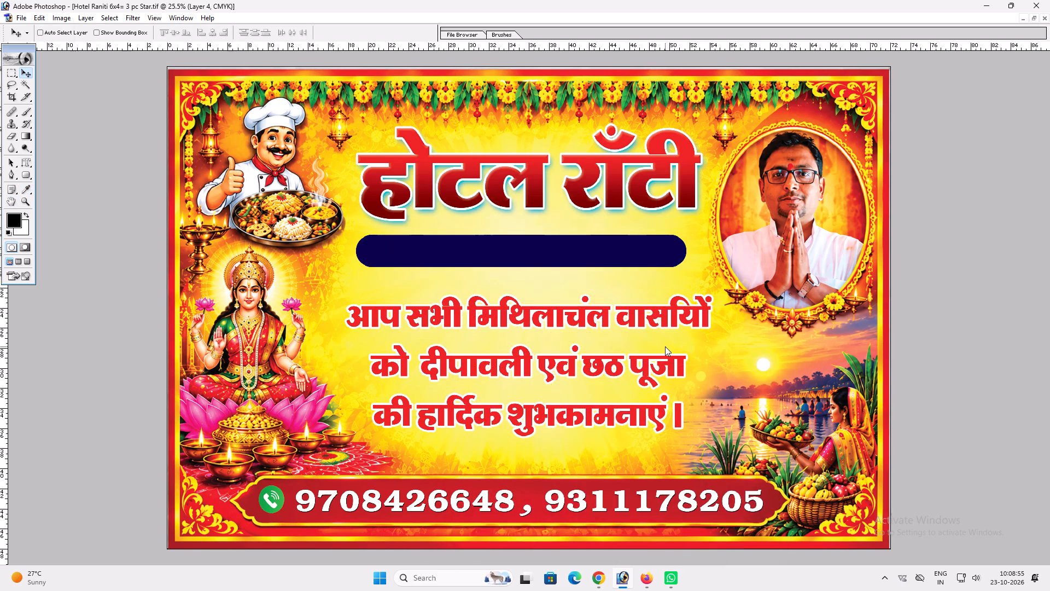
pyautogui.scroll(5, 619, 447)
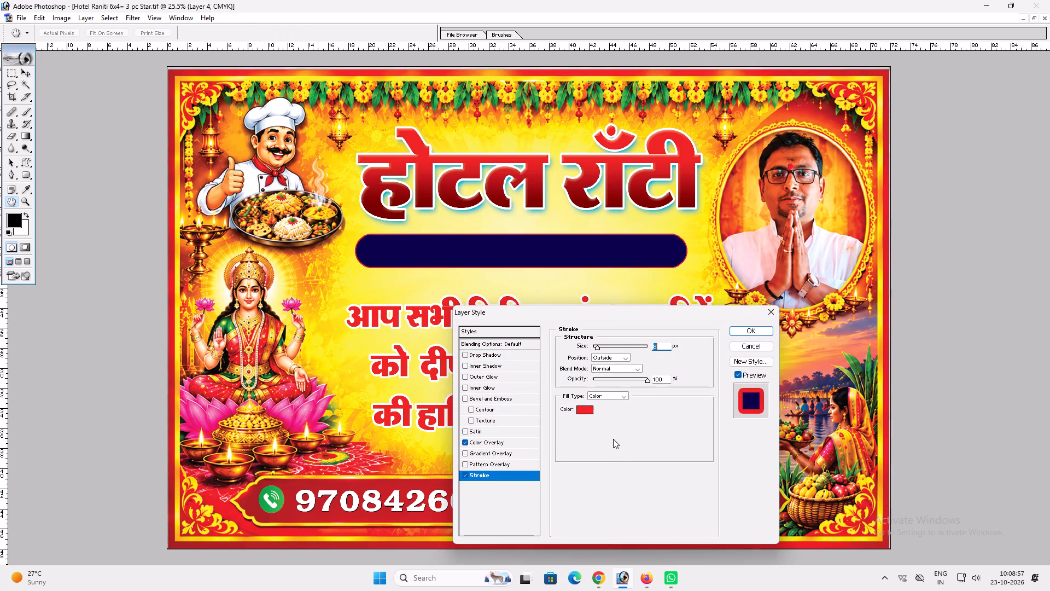
pyautogui.click(584, 412)
pyautogui.moveTo(489, 281); pyautogui.dragTo(270, 90)
pyautogui.press('Return')
pyautogui.scroll(2, 581, 457)
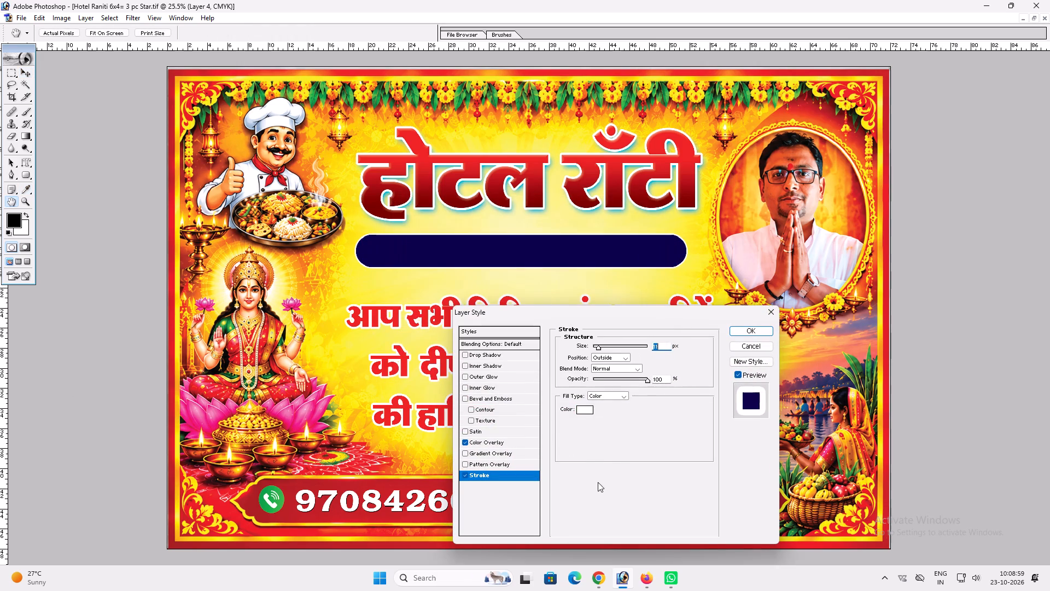
pyautogui.scroll(3, 598, 482)
pyautogui.press('Return')
# Adjust the pill's size with Free Transform to about 33 in wide and center it beneath the होटल राँटी title.
pyautogui.hotkey('ctrl', 't')
pyautogui.keyDown('alt'); pyautogui.keyDown('shift'); pyautogui.moveTo(685, 265); pyautogui.dragTo(678, 265); pyautogui.keyUp('shift'); pyautogui.keyUp('alt')
pyautogui.hotkey('shift', 'Return')
pyautogui.press('v')
pyautogui.moveTo(644, 263); pyautogui.dragTo(650, 262)
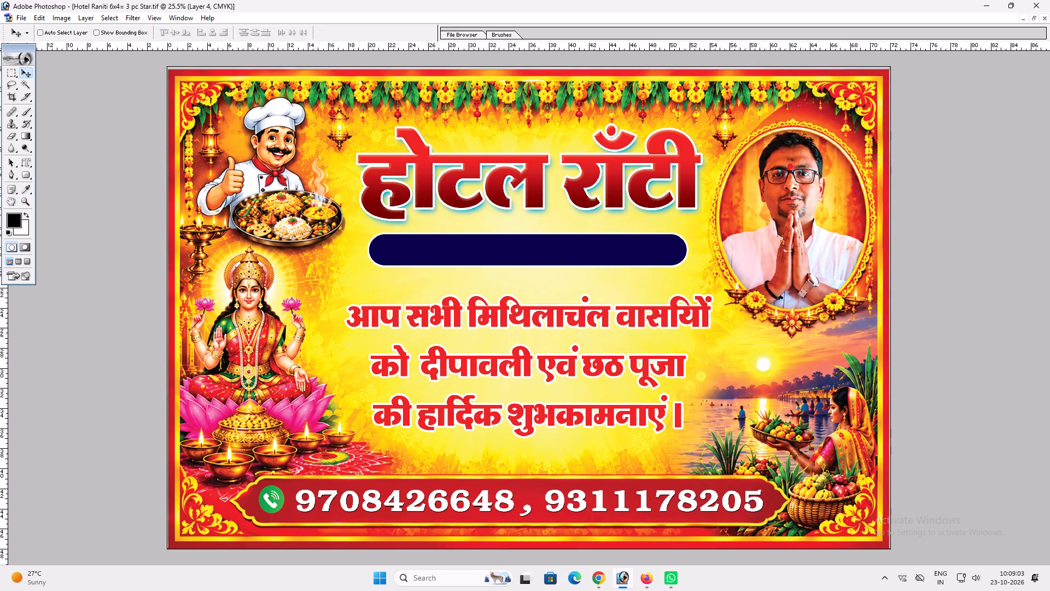
pyautogui.hotkey('ctrl', 't')
pyautogui.keyDown('alt'); pyautogui.keyDown('shift'); pyautogui.moveTo(685, 265); pyautogui.dragTo(690, 263); pyautogui.keyUp('shift'); pyautogui.keyUp('alt')
pyautogui.press('Return')
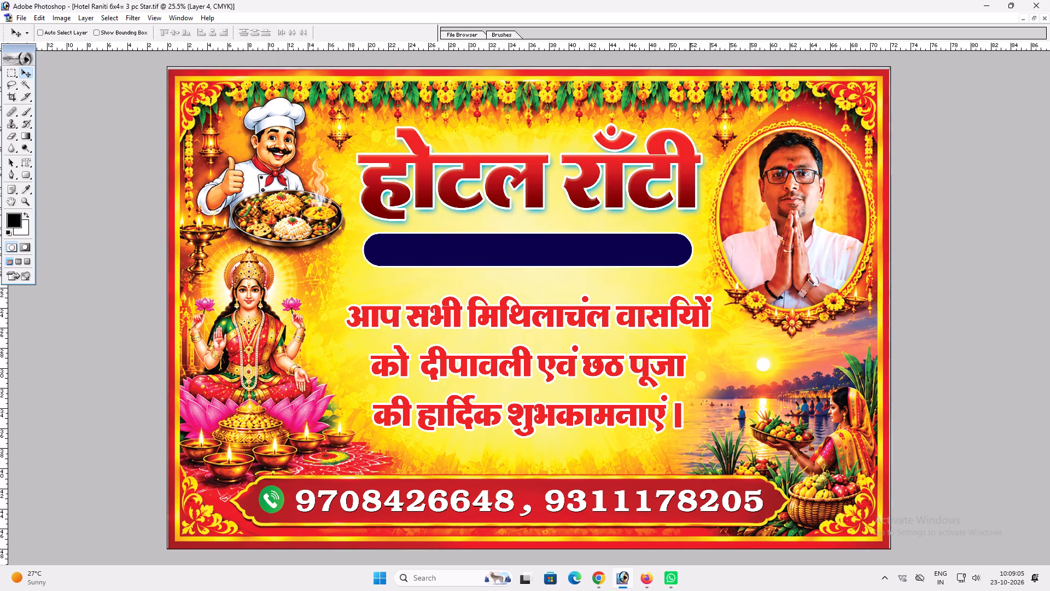
pyautogui.press('v')
pyautogui.hotkey('ctrl', 't')
pyautogui.press('Return')
pyautogui.press('v')
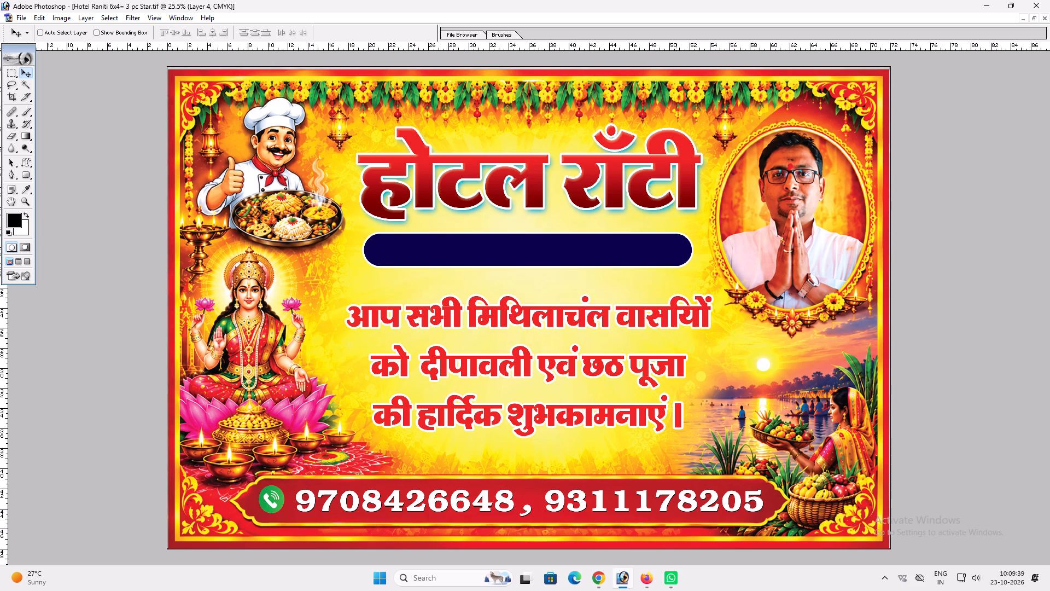
# Scale the greeting text down slightly to leave a larger gap beneath the navy pill.
pyautogui.keyDown('ctrl'); pyautogui.click(663, 315); pyautogui.keyUp('ctrl')
pyautogui.hotkey('ctrl', 't')
pyautogui.keyDown('shift'); pyautogui.moveTo(713, 294); pyautogui.dragTo(708, 298); pyautogui.keyUp('shift')
pyautogui.hotkey('shift', 'Return')
pyautogui.press('v')
pyautogui.click(653, 334)
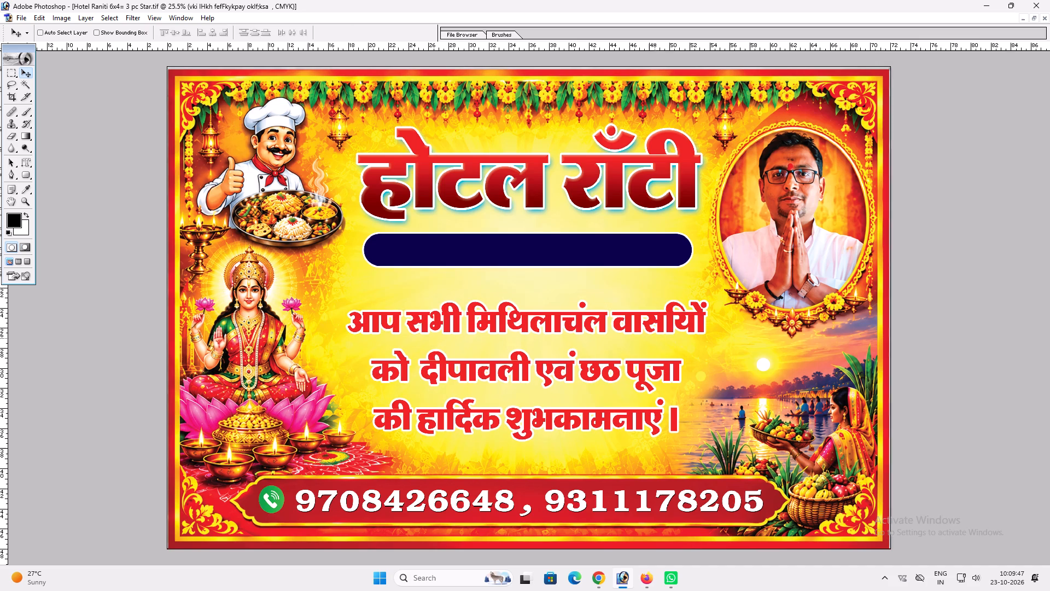
pyautogui.hotkey('ctrl', 't')
pyautogui.press('Return')
# Tighten the line spacing of all three greeting lines slightly.
pyautogui.press('t')
pyautogui.click(582, 426)
pyautogui.hotkey('ctrl', 'a')
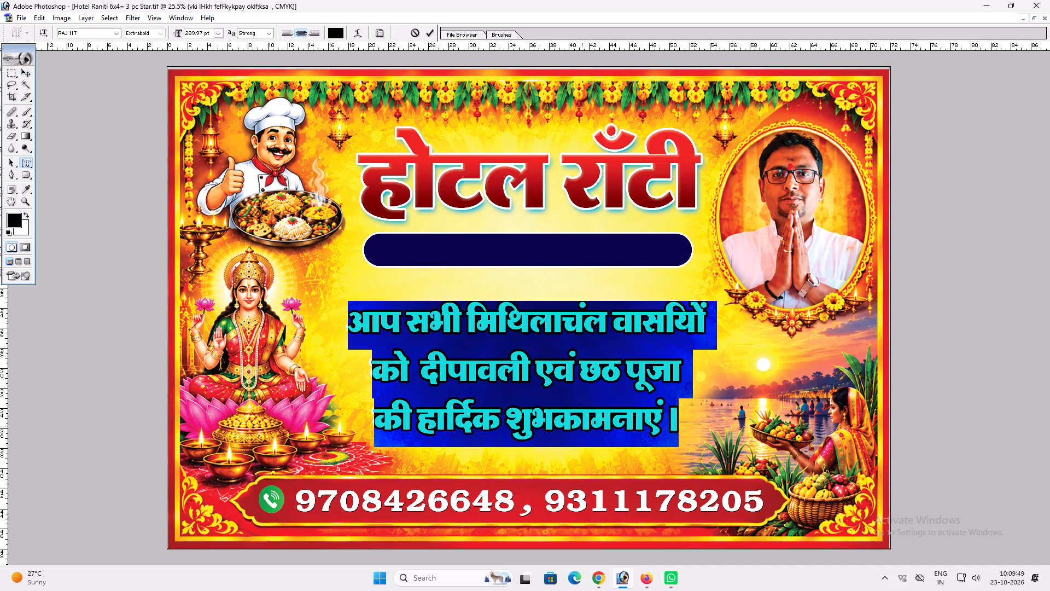
pyautogui.hotkey('alt', 'Up')
pyautogui.hotkey('alt', 'Up')
pyautogui.hotkey('alt', 'Up')
pyautogui.hotkey('alt', 'Up')
pyautogui.hotkey('alt', 'Up')
pyautogui.hotkey('alt', 'Up')
pyautogui.hotkey('alt', 'Up')
pyautogui.hotkey('alt', 'Up')
pyautogui.hotkey('alt', 'Up')
pyautogui.hotkey('alt', 'Up')
pyautogui.hotkey('alt', 'Up')
pyautogui.hotkey('alt', 'Up')
pyautogui.hotkey('alt', 'Up')
pyautogui.hotkey('alt', 'Up')
pyautogui.hotkey('alt', 'Up')
pyautogui.hotkey('alt', 'Up')
pyautogui.hotkey('alt', 'Up')
pyautogui.hotkey('alt', 'Up')
pyautogui.hotkey('alt', 'Up')
pyautogui.hotkey('alt', 'Up')
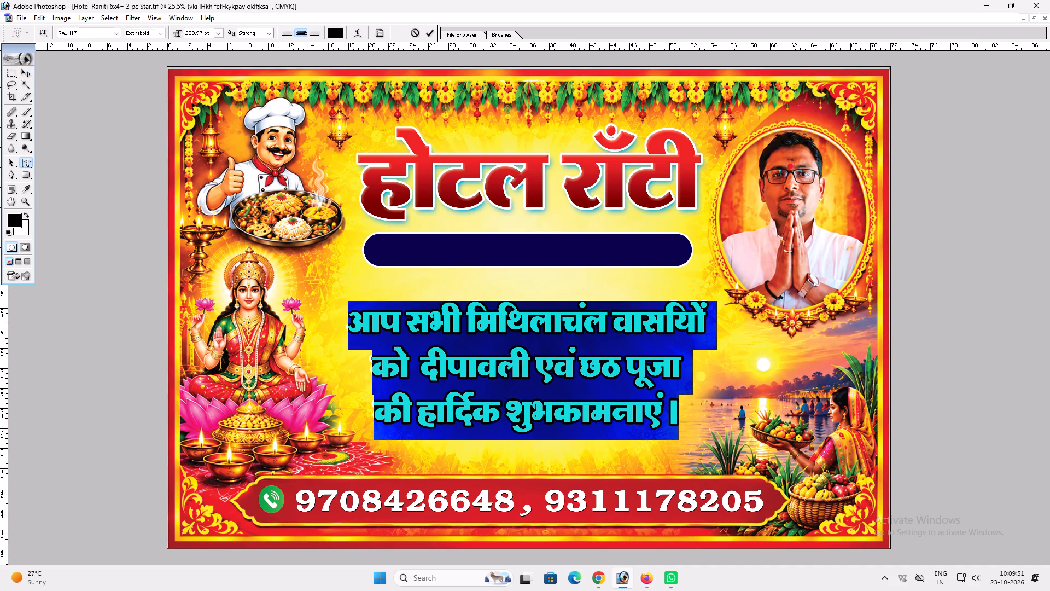
pyautogui.press('Return')
pyautogui.write('vv')
# Enlarge the greeting text slightly, keeping it between the navy pill and the phone strip.
pyautogui.hotkey('ctrl', 't')
pyautogui.keyDown('shift'); pyautogui.moveTo(705, 364); pyautogui.dragTo(713, 362); pyautogui.keyUp('shift')
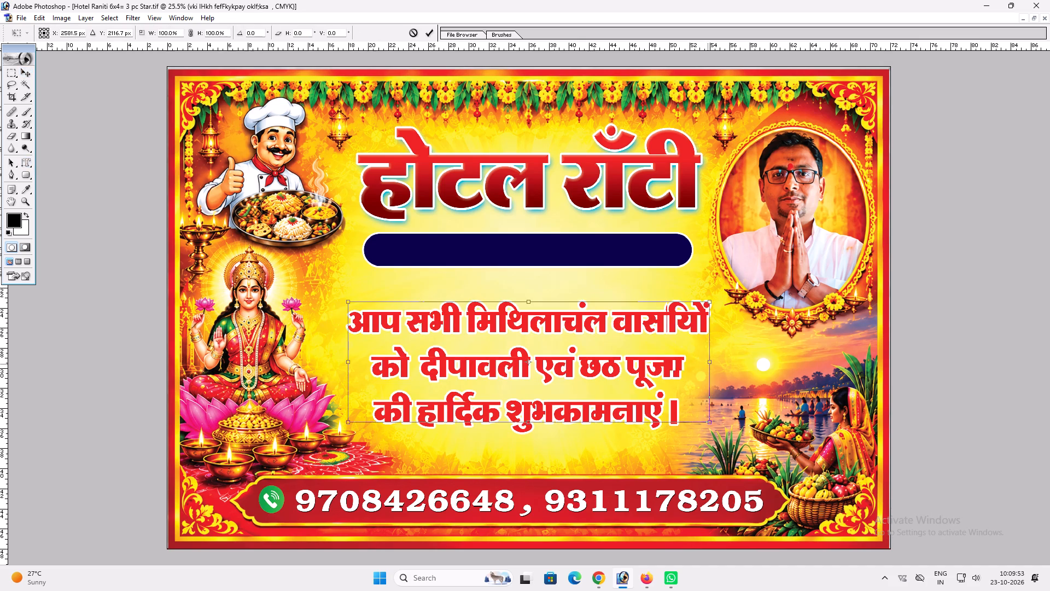
pyautogui.keyDown('shift'); pyautogui.moveTo(713, 362); pyautogui.dragTo(715, 361); pyautogui.keyUp('shift')
pyautogui.hotkey('shift', 'Return')
pyautogui.press('v')
# Enlarge the navy pill to about 35 in wide, matching the title's width, and keep it centered beneath the title.
pyautogui.keyDown('ctrl'); pyautogui.click(523, 252); pyautogui.keyUp('ctrl')
pyautogui.hotkey('ctrl', 't')
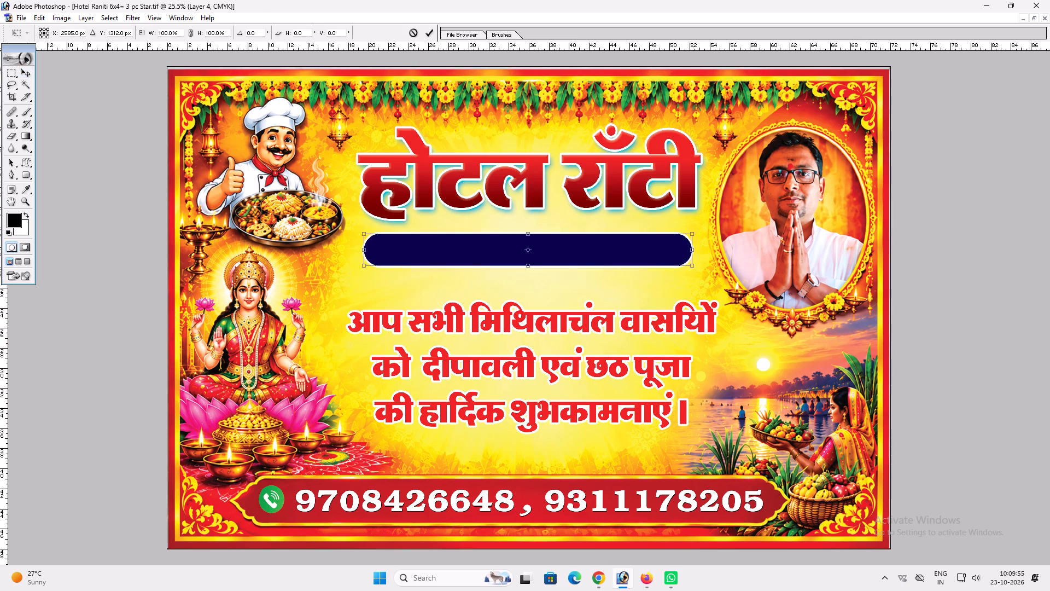
pyautogui.keyDown('alt'); pyautogui.keyDown('shift'); pyautogui.moveTo(690, 263); pyautogui.dragTo(703, 262); pyautogui.keyUp('shift'); pyautogui.keyUp('alt')
pyautogui.hotkey('shift', 'Return')
pyautogui.write('vv')
pyautogui.click(693, 262)
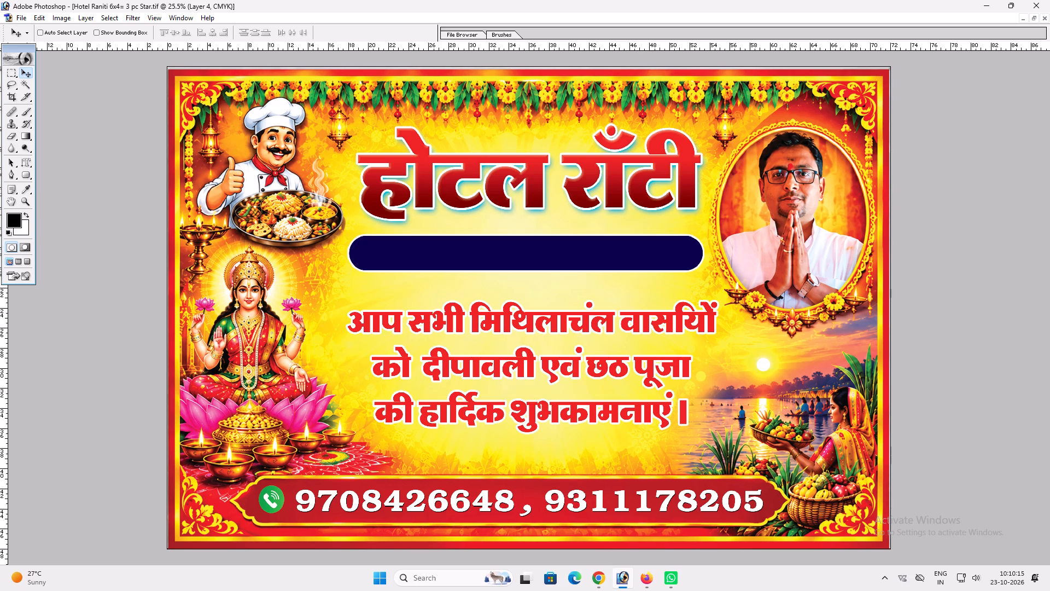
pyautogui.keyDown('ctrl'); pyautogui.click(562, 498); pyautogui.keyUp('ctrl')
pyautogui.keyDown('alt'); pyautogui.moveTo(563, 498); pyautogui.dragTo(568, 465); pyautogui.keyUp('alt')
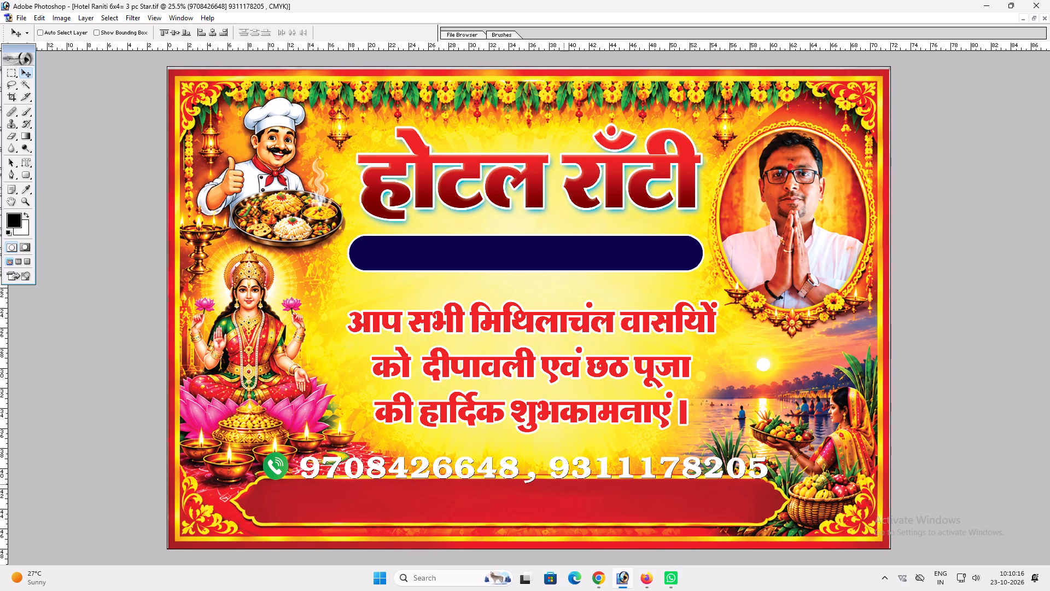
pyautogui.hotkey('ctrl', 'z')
# Duplicate the phone number text layer, place the copy over the navy pill and bring it to the front.
pyautogui.keyDown('ctrl'); pyautogui.keyDown('shift'); pyautogui.rightClick(561, 495); pyautogui.keyUp('shift'); pyautogui.keyUp('ctrl')
pyautogui.keyDown('ctrl'); pyautogui.keyDown('shift'); pyautogui.click(579, 502); pyautogui.keyUp('shift'); pyautogui.keyUp('ctrl')
pyautogui.keyDown('alt'); pyautogui.moveTo(564, 498); pyautogui.dragTo(570, 282); pyautogui.keyUp('alt')
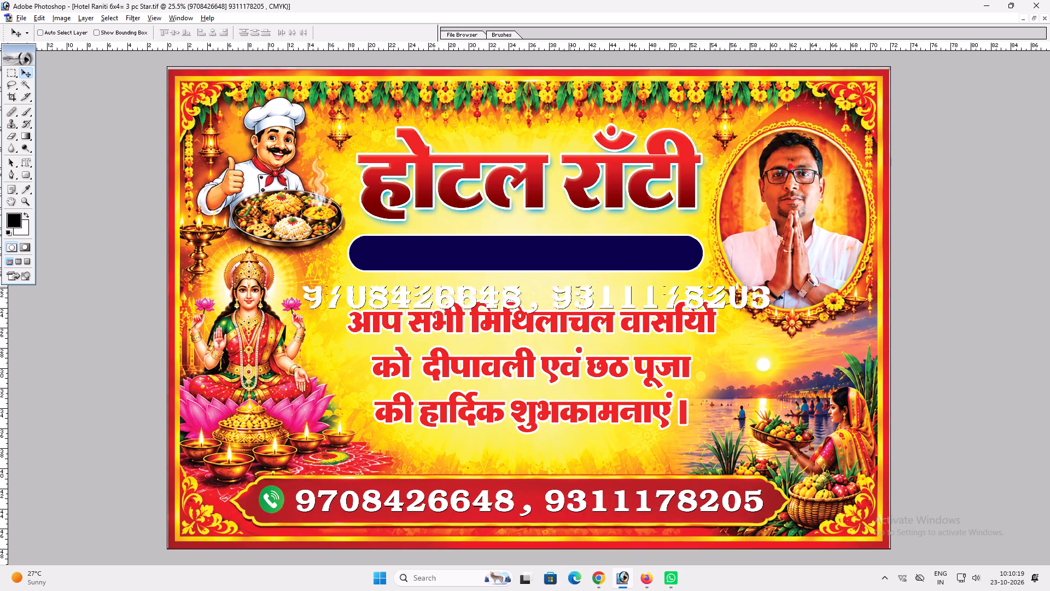
pyautogui.keyDown('alt'); pyautogui.moveTo(570, 282); pyautogui.dragTo(570, 268); pyautogui.keyUp('alt')
pyautogui.hotkey('ctrl', 'shift', ']')
# Scale the copied phone number text down to fit the navy pill's height and center it inside the pill.
pyautogui.press('t')
pyautogui.hotkey('ctrl', 't')
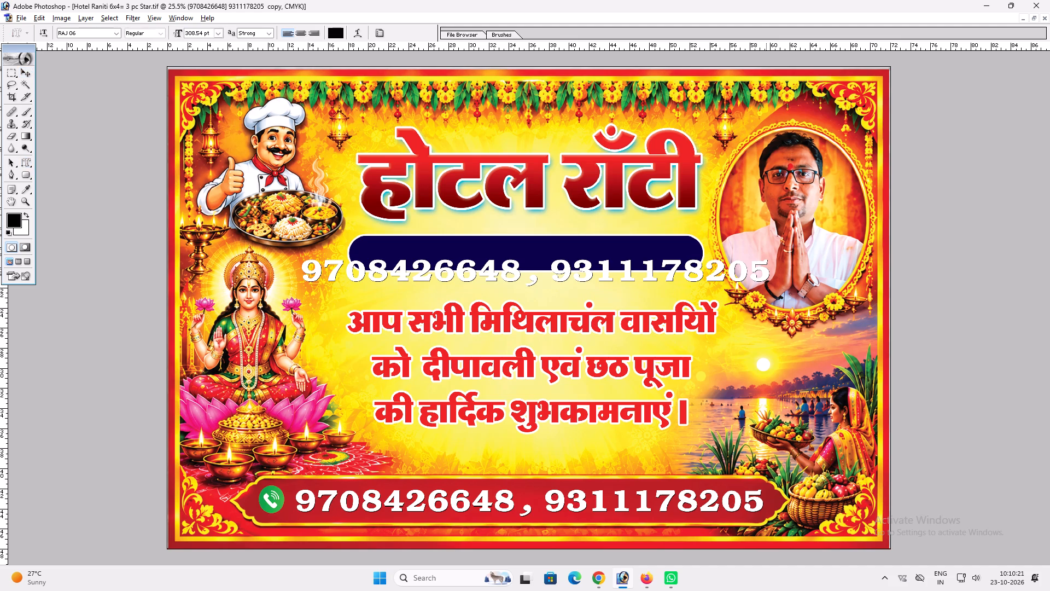
pyautogui.keyDown('shift'); pyautogui.moveTo(768, 280); pyautogui.dragTo(574, 286); pyautogui.keyUp('shift')
pyautogui.press('Return')
pyautogui.press('v')
pyautogui.moveTo(557, 275); pyautogui.dragTo(602, 263)
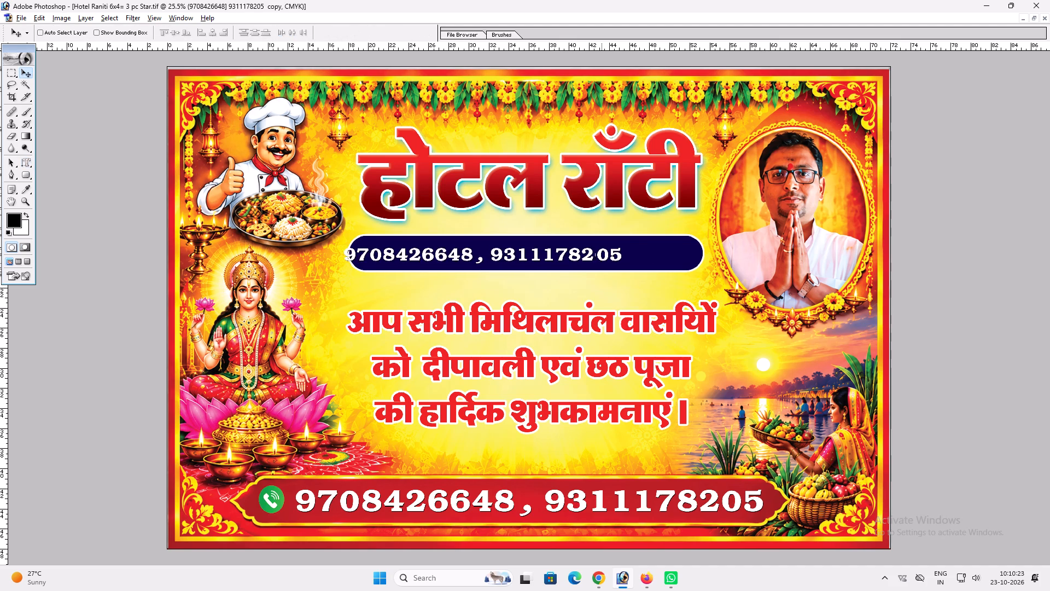
pyautogui.moveTo(602, 263); pyautogui.dragTo(627, 262)
# Switch to the Chrome browser.
pyautogui.click(598, 589)
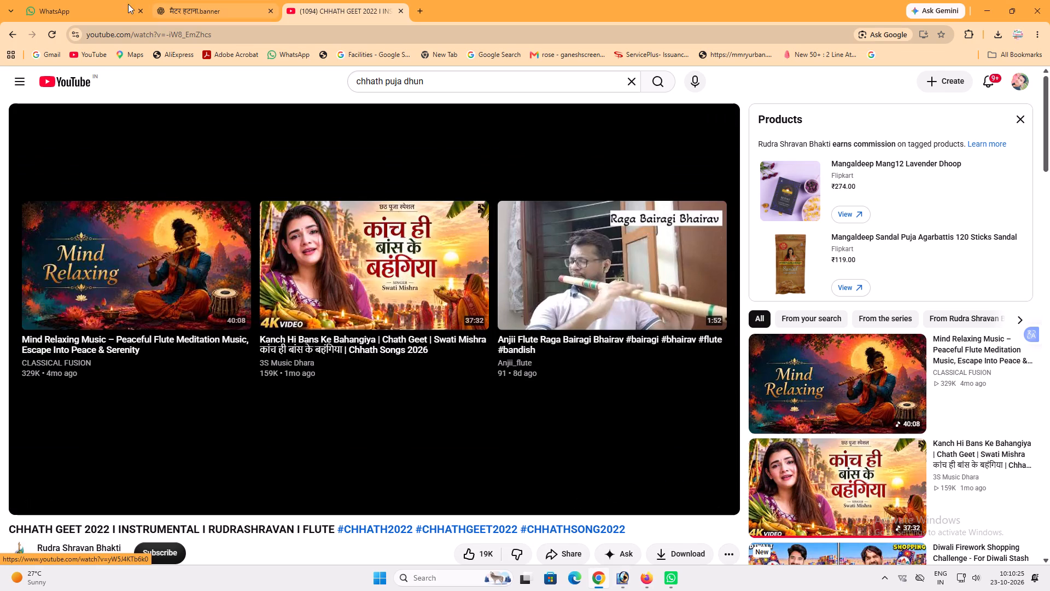
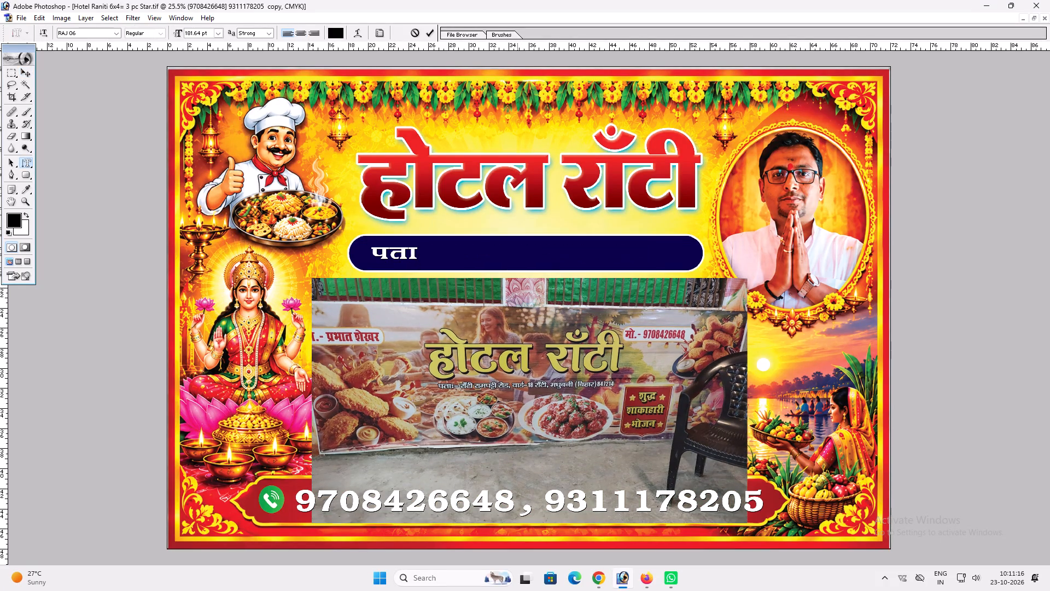
# Complete the address label as पताः- in the navy pill and add the locality name राँटी after it.
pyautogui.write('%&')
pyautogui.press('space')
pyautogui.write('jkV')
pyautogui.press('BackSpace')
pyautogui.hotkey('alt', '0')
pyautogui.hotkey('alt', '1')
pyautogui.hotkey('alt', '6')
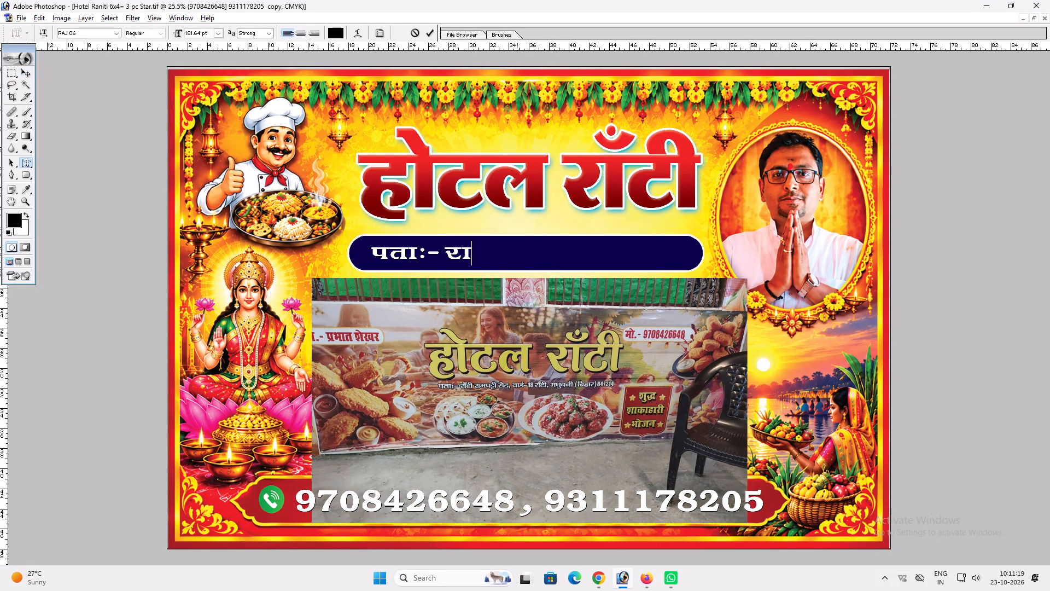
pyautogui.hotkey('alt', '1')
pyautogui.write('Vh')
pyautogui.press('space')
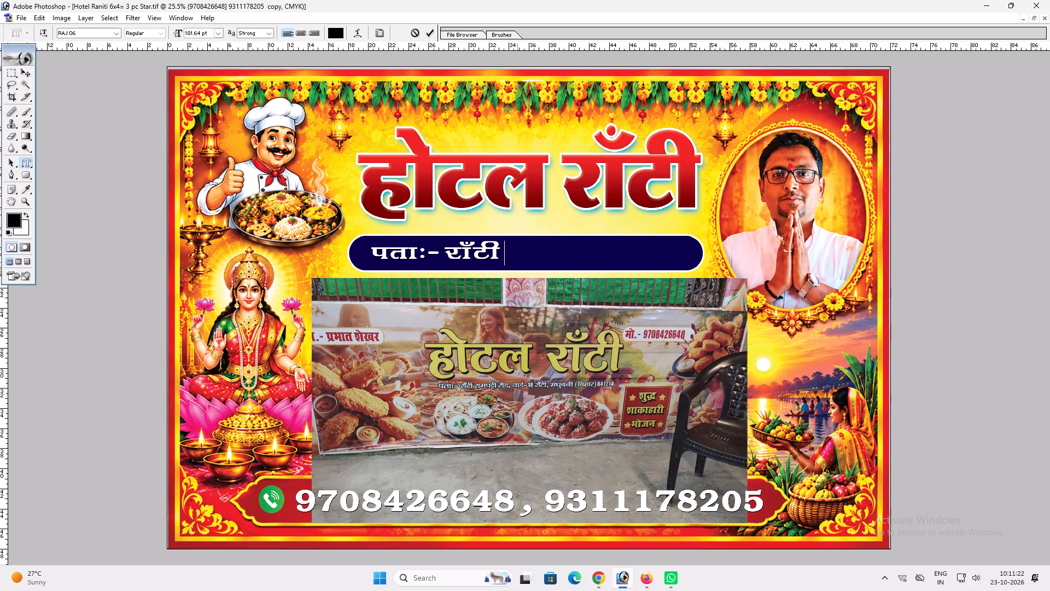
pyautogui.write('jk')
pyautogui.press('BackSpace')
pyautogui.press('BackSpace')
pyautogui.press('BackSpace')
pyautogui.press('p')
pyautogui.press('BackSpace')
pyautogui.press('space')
# Continue the address line with the road name and ward number shown in the reference photo.
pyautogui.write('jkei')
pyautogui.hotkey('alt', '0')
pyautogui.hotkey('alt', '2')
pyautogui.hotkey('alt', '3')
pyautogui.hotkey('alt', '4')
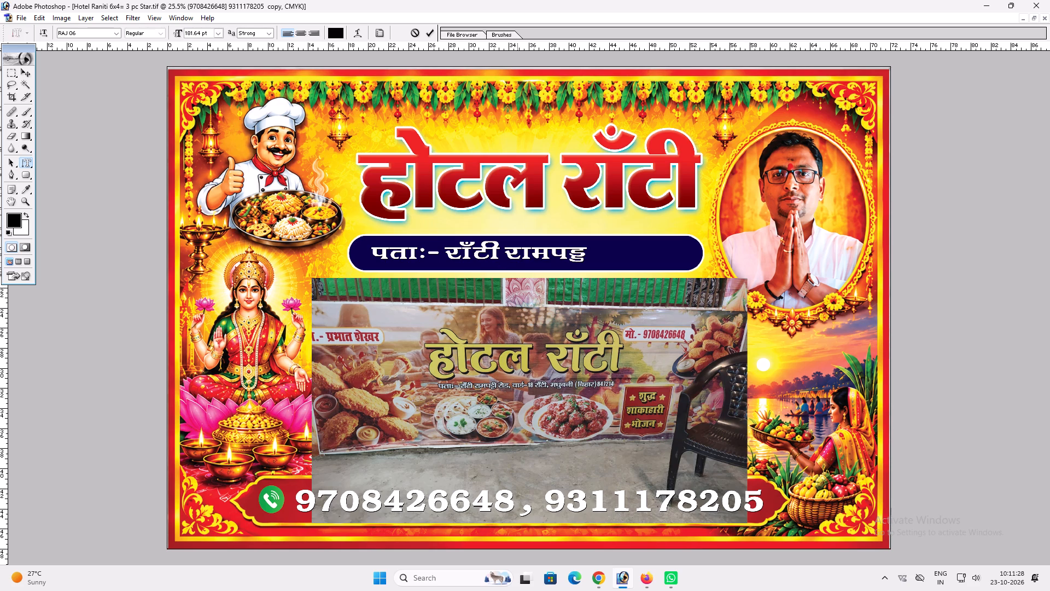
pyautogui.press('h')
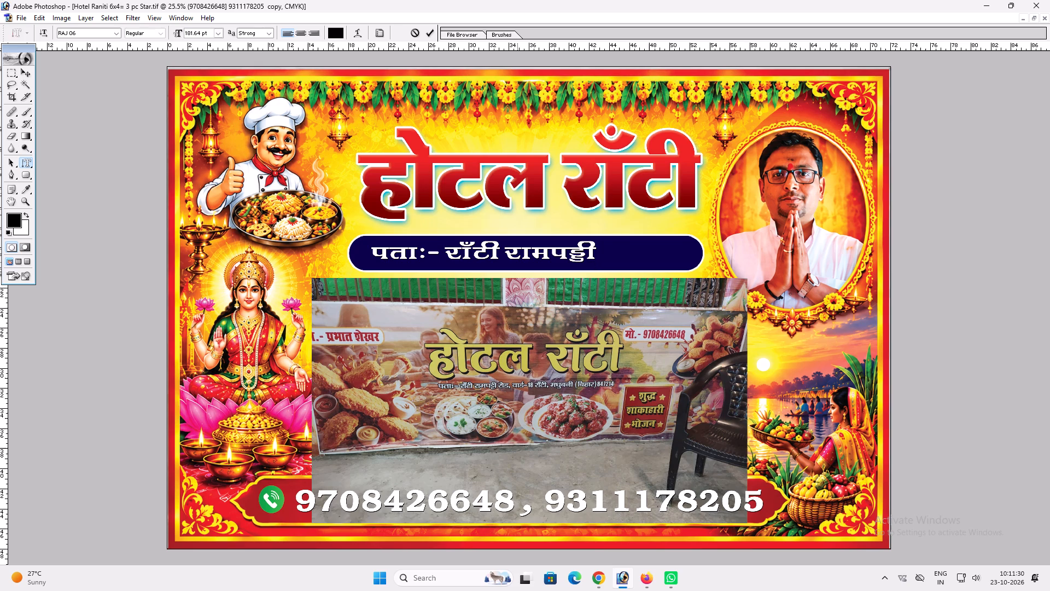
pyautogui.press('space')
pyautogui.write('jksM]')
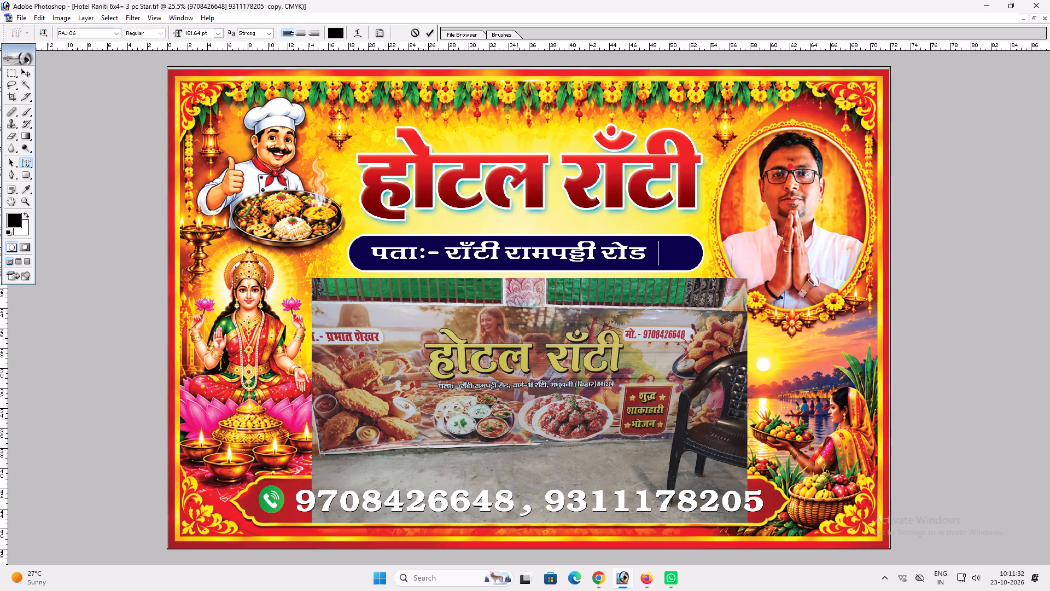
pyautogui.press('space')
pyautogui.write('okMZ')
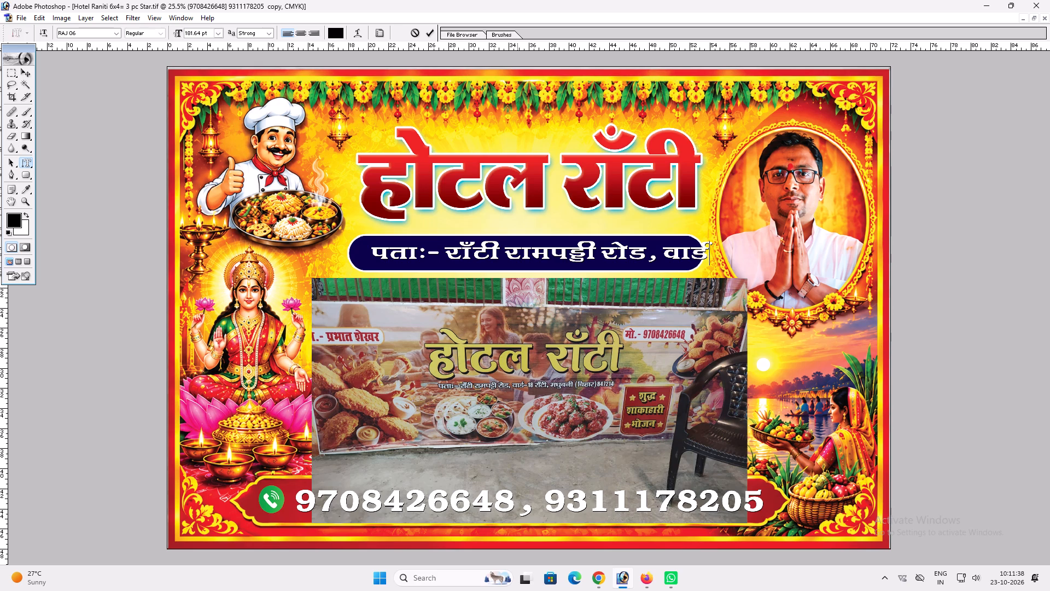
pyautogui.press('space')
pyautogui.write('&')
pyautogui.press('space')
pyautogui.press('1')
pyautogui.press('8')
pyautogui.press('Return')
# Scale the address text down to about 131 pt so it fits inside the navy pill.
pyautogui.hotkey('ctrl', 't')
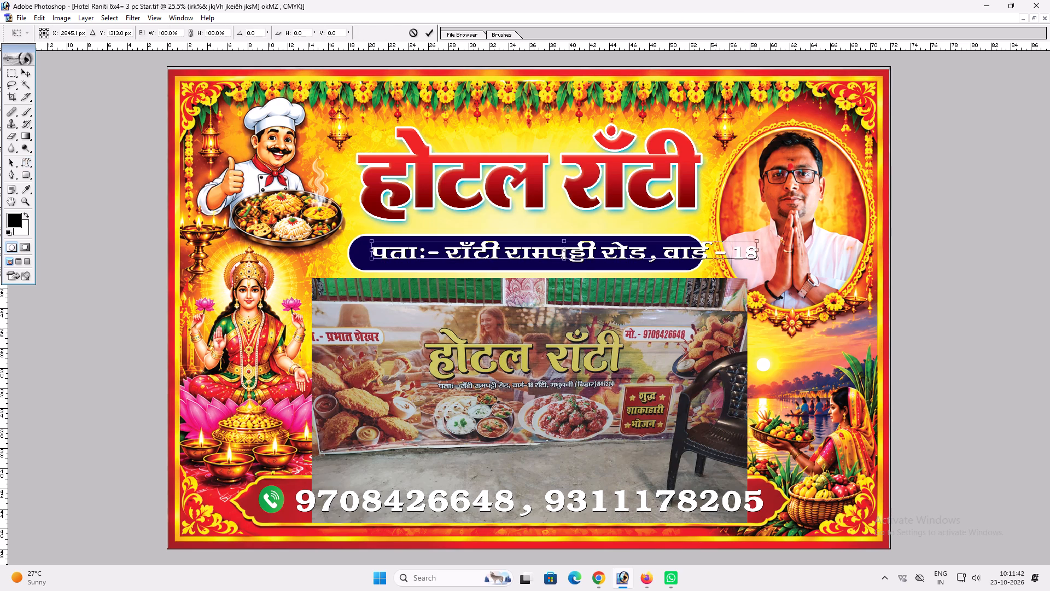
pyautogui.keyDown('shift'); pyautogui.moveTo(754, 242); pyautogui.dragTo(646, 234); pyautogui.keyUp('shift')
pyautogui.hotkey('shift', 'Return')
# Change the font of the entire address line to RAJ 04.
pyautogui.press('t')
pyautogui.click(621, 259)
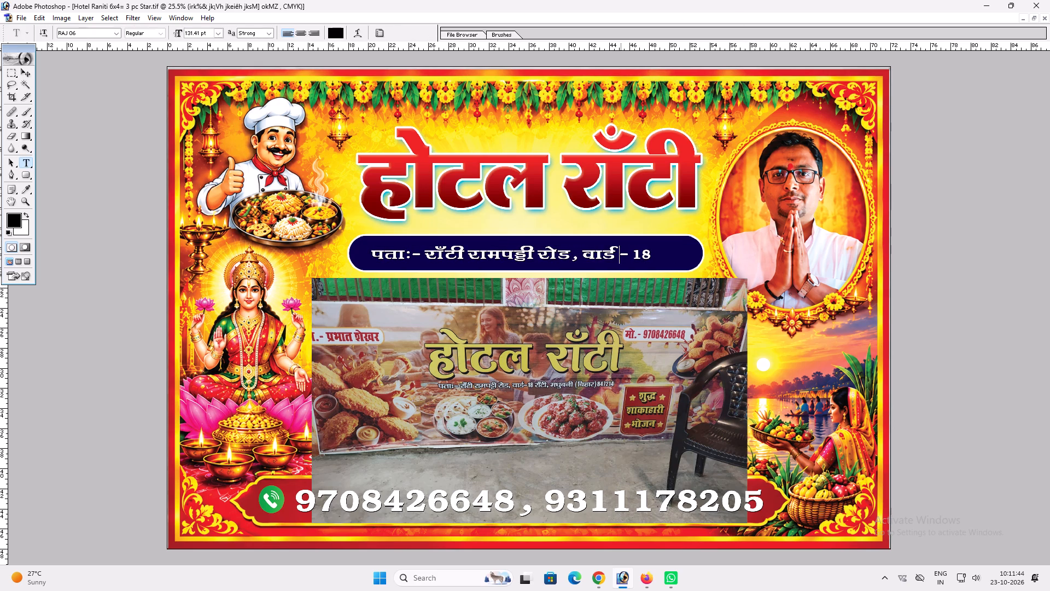
pyautogui.hotkey('ctrl', 'a')
pyautogui.hotkey('alt', 'Left')
pyautogui.hotkey('ctrl', 'z')
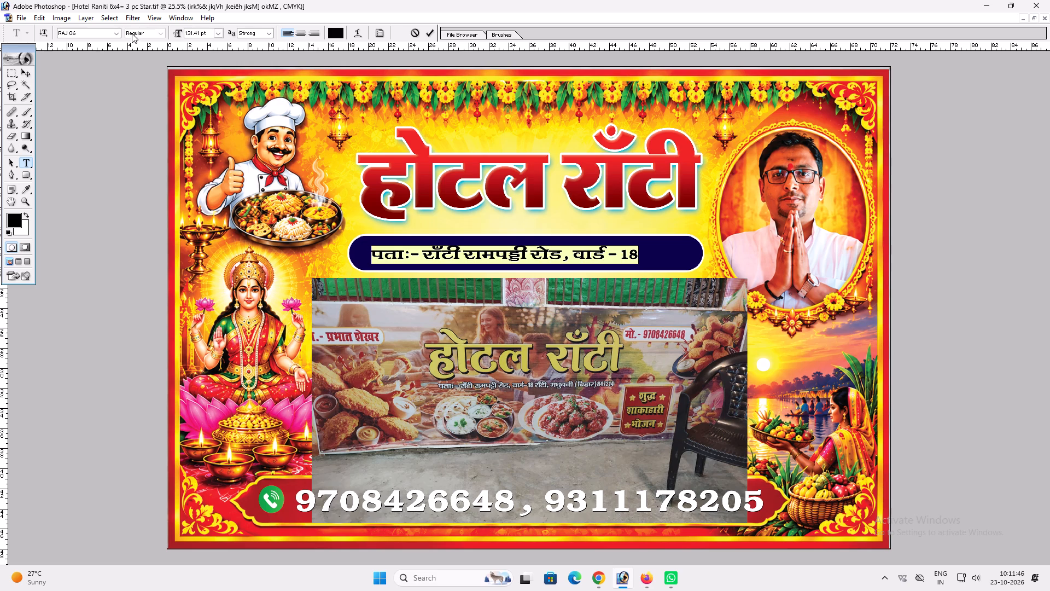
pyautogui.click(90, 34)
pyautogui.write('ra')
pyautogui.press('Down')
pyautogui.press('Down')
pyautogui.press('Down')
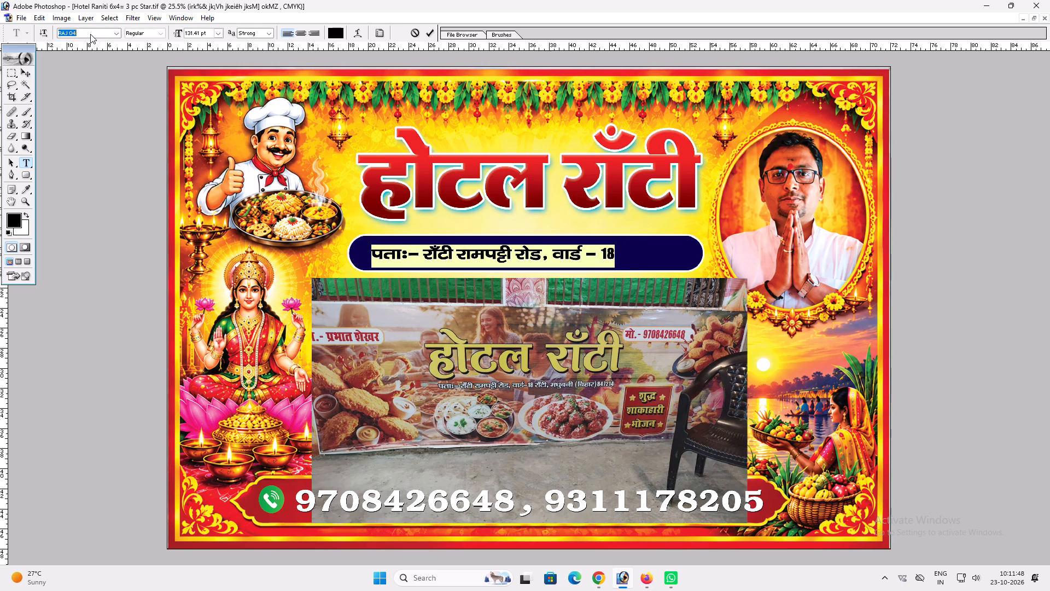
pyautogui.press('Return')
pyautogui.press('Return')
# Condense the address text horizontally to make room in the navy pill for the rest of the address.
pyautogui.press('v')
pyautogui.hotkey('ctrl', 't')
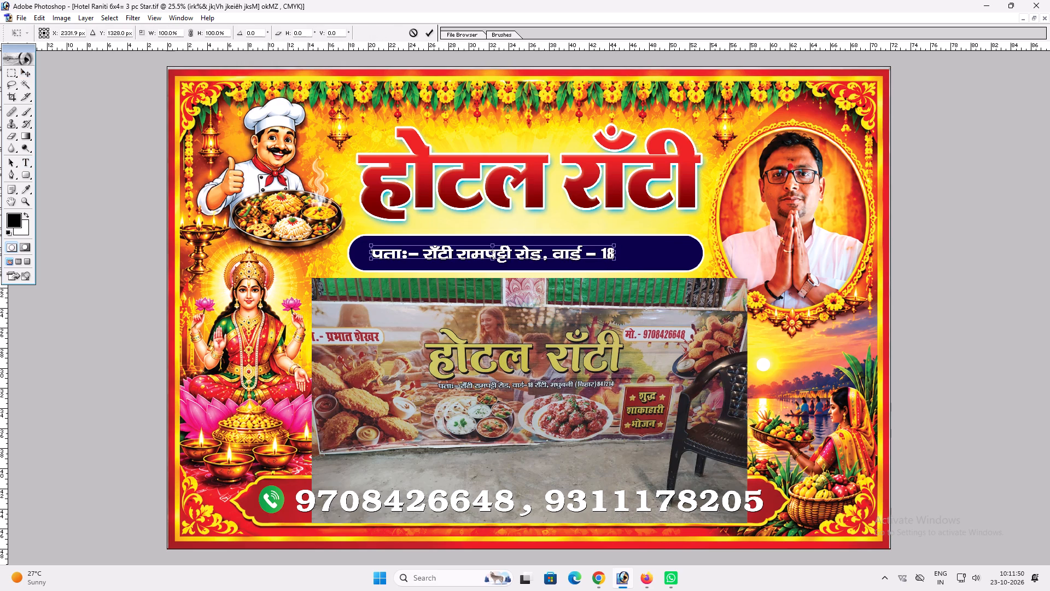
pyautogui.keyDown('shift'); pyautogui.moveTo(610, 252); pyautogui.dragTo(556, 256); pyautogui.keyUp('shift')
pyautogui.press('Return')
pyautogui.press('t')
pyautogui.click(559, 256)
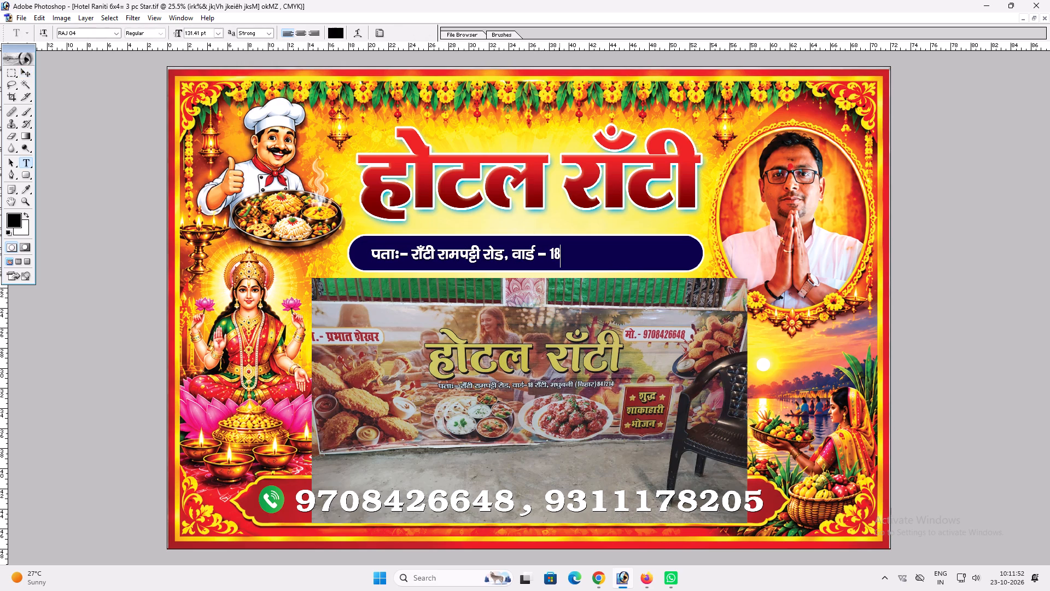
pyautogui.press('space')
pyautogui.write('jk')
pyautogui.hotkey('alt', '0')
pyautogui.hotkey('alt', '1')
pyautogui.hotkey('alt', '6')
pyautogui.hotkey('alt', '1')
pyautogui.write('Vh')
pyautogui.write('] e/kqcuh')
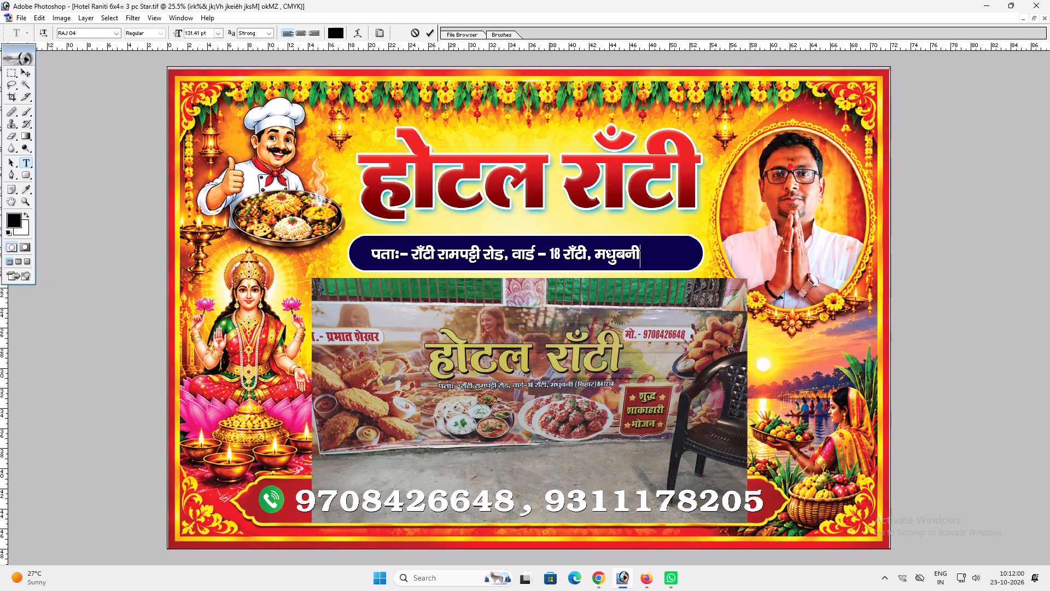
# Finish the address line with the state बिहार in parentheses and the postal code from the reference photo.
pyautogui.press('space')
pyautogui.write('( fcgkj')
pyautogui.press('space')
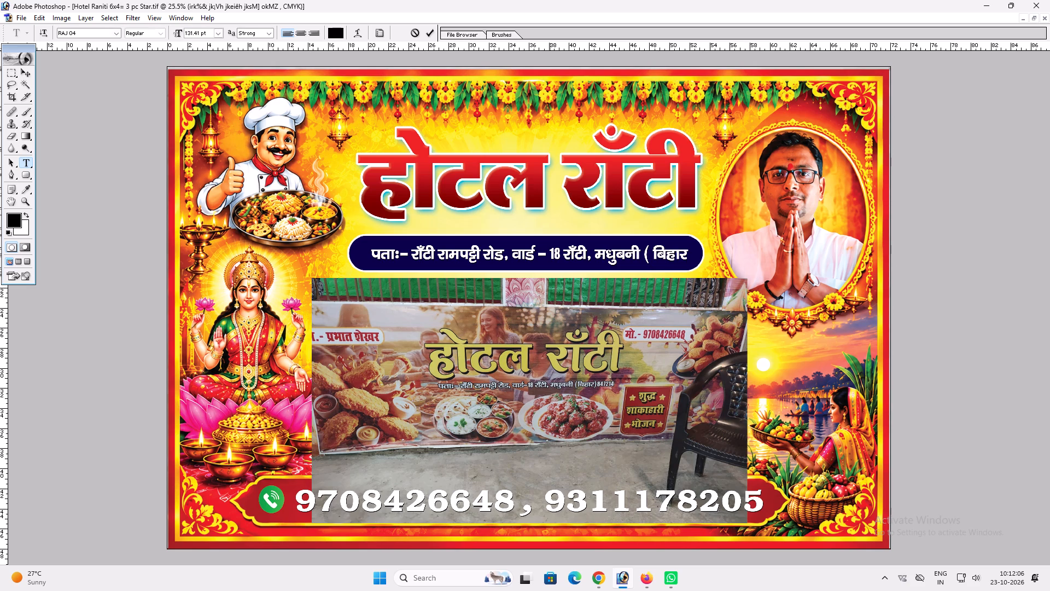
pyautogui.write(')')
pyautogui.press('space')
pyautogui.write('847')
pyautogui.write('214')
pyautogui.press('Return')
# Condense the full address line horizontally to fit between the navy pill's ends and move it toward the pill's center.
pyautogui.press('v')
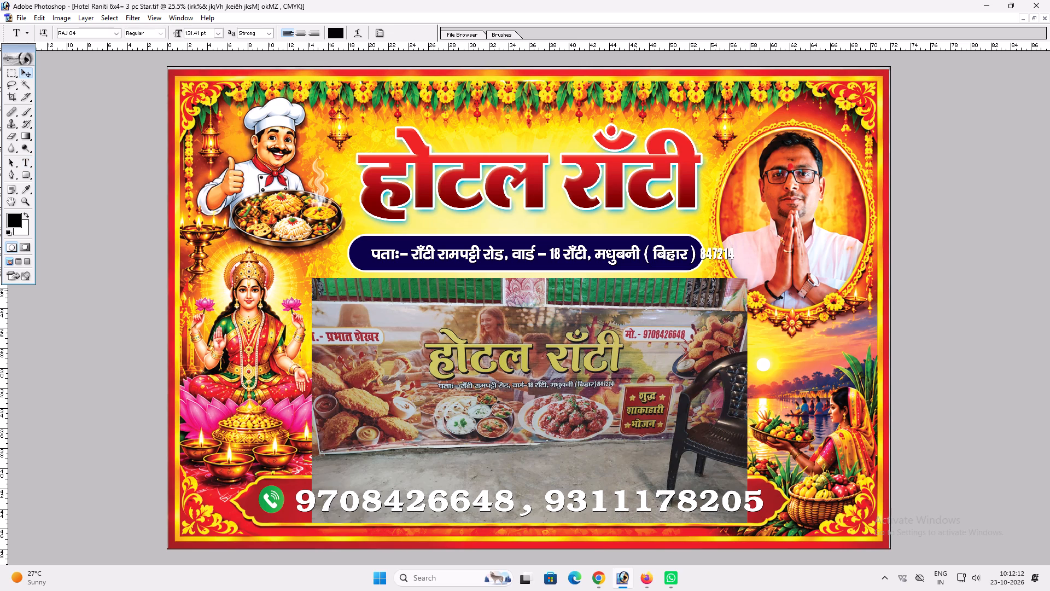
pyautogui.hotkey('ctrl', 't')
pyautogui.keyDown('shift'); pyautogui.moveTo(731, 258); pyautogui.dragTo(669, 251); pyautogui.keyUp('shift')
pyautogui.hotkey('shift', 'Return')
pyautogui.write('vv')
pyautogui.moveTo(631, 256); pyautogui.dragTo(618, 256)
# Enlarge the address text to about 112% so it fills the navy pill, increase its height slightly and center it.
pyautogui.hotkey('ctrl', 't')
pyautogui.keyDown('shift'); pyautogui.moveTo(655, 254); pyautogui.dragTo(692, 260); pyautogui.keyUp('shift')
pyautogui.keyDown('shift'); pyautogui.moveTo(680, 258); pyautogui.dragTo(678, 259); pyautogui.keyUp('shift')
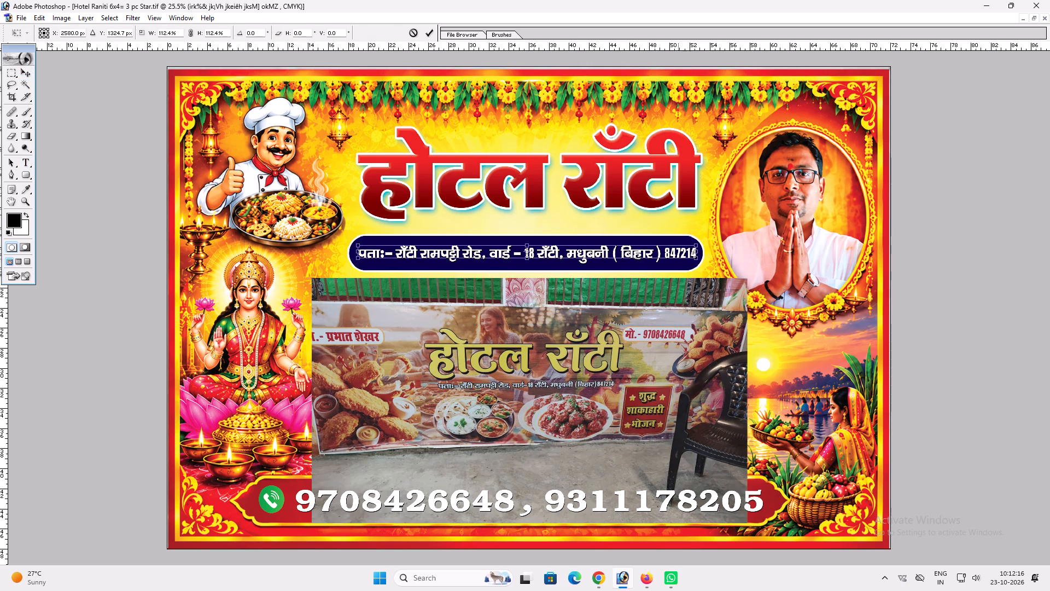
pyautogui.keyDown('shift'); pyautogui.moveTo(678, 259); pyautogui.dragTo(676, 263); pyautogui.keyUp('shift')
pyautogui.hotkey('shift', 'Return')
pyautogui.press('v')
pyautogui.moveTo(652, 257); pyautogui.dragTo(653, 254)
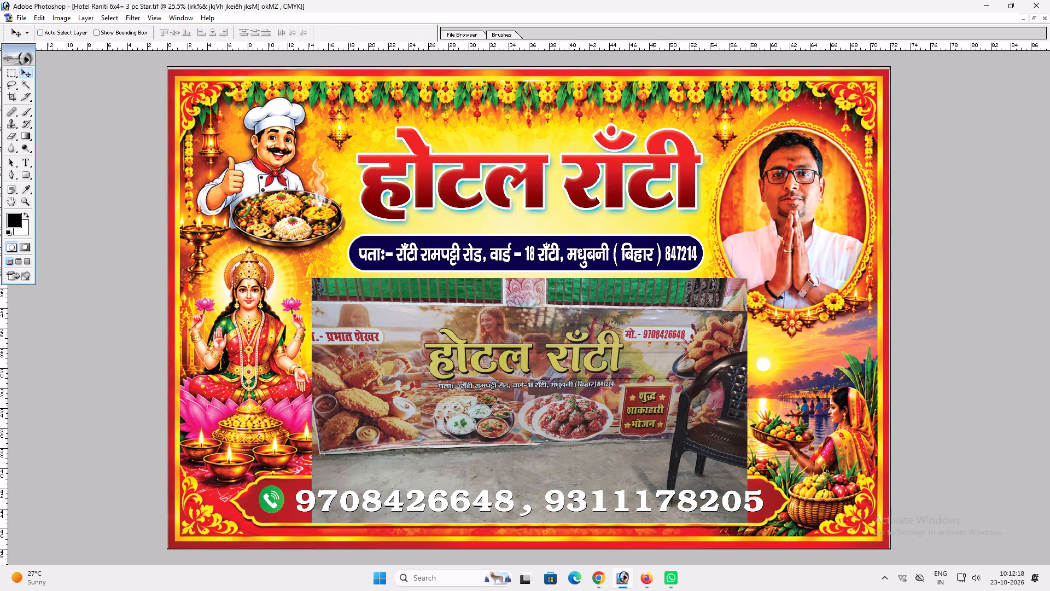
pyautogui.moveTo(653, 254); pyautogui.dragTo(653, 252)
# Fine-tune the address text's size, center it inside the navy pill and nudge both slightly upward.
pyautogui.hotkey('ctrl', 't')
pyautogui.keyDown('shift'); pyautogui.click(641, 238); pyautogui.keyUp('shift')
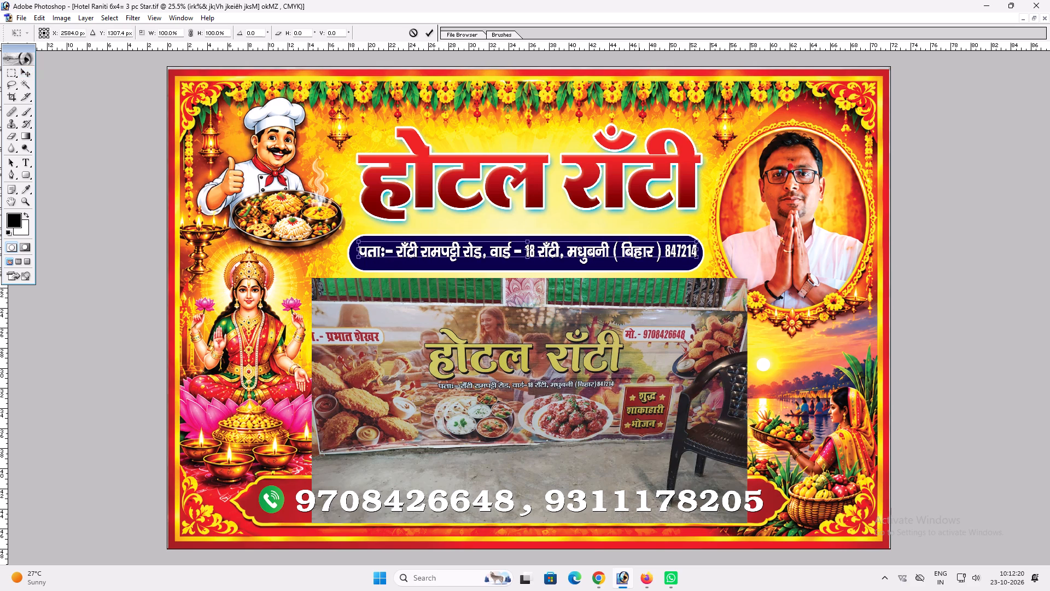
pyautogui.hotkey('shift', 'Return')
pyautogui.press('v')
pyautogui.hotkey('ctrl', 't')
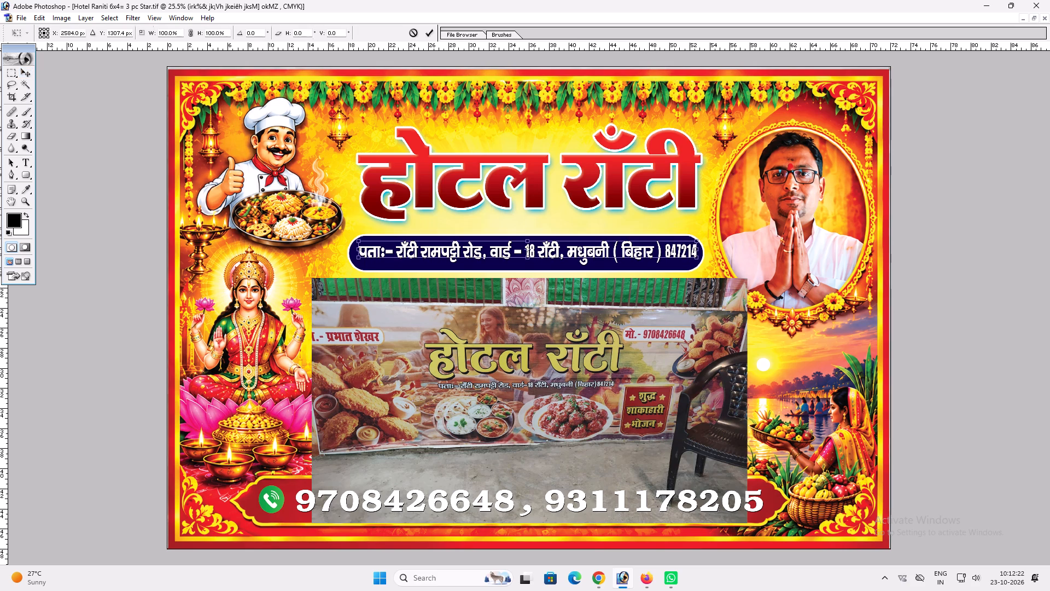
pyautogui.keyDown('shift'); pyautogui.click(697, 238); pyautogui.keyUp('shift')
pyautogui.hotkey('shift', 'Return')
pyautogui.press('v')
pyautogui.click(654, 242)
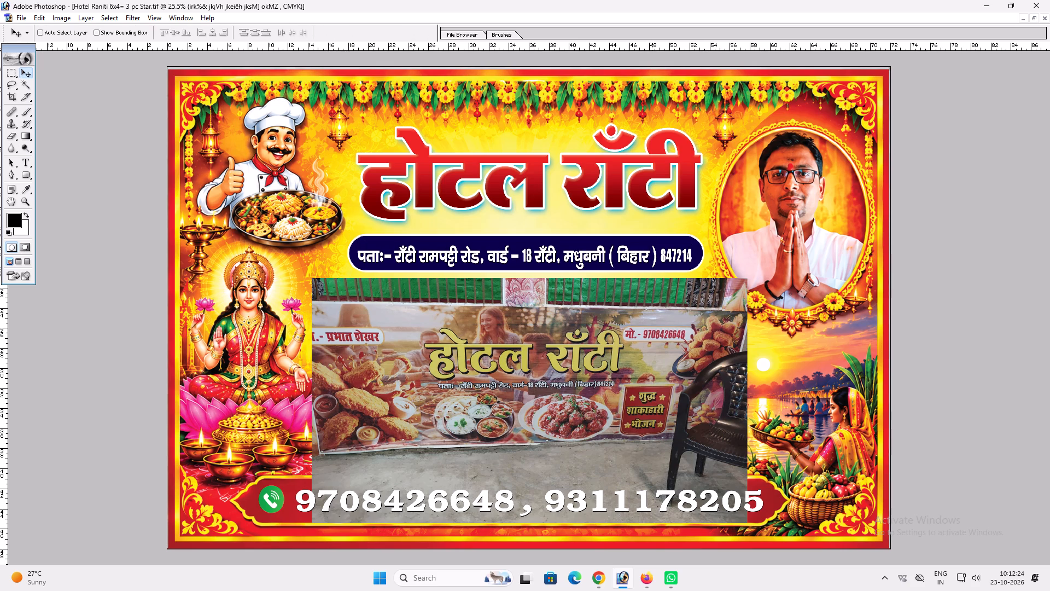
pyautogui.keyDown('ctrl'); pyautogui.keyDown('shift'); pyautogui.doubleClick(666, 261); pyautogui.keyUp('shift'); pyautogui.keyUp('ctrl')
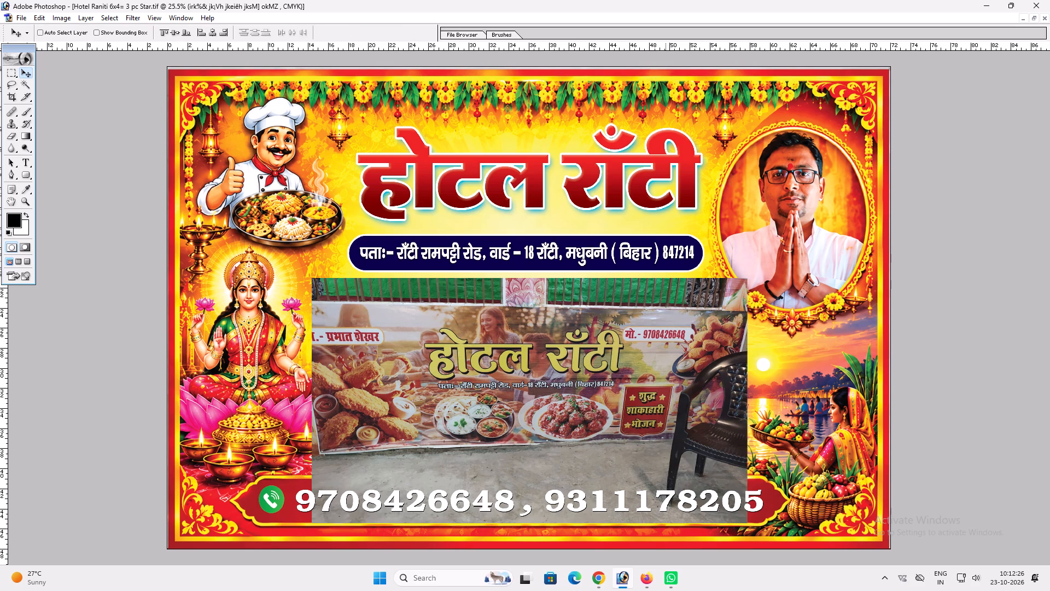
pyautogui.press('v')
# Move the reference photo up over the title area to uncover the Diwali and Chhath greeting.
pyautogui.keyDown('ctrl'); pyautogui.click(620, 351); pyautogui.keyUp('ctrl')
pyautogui.moveTo(620, 351); pyautogui.dragTo(677, 206)
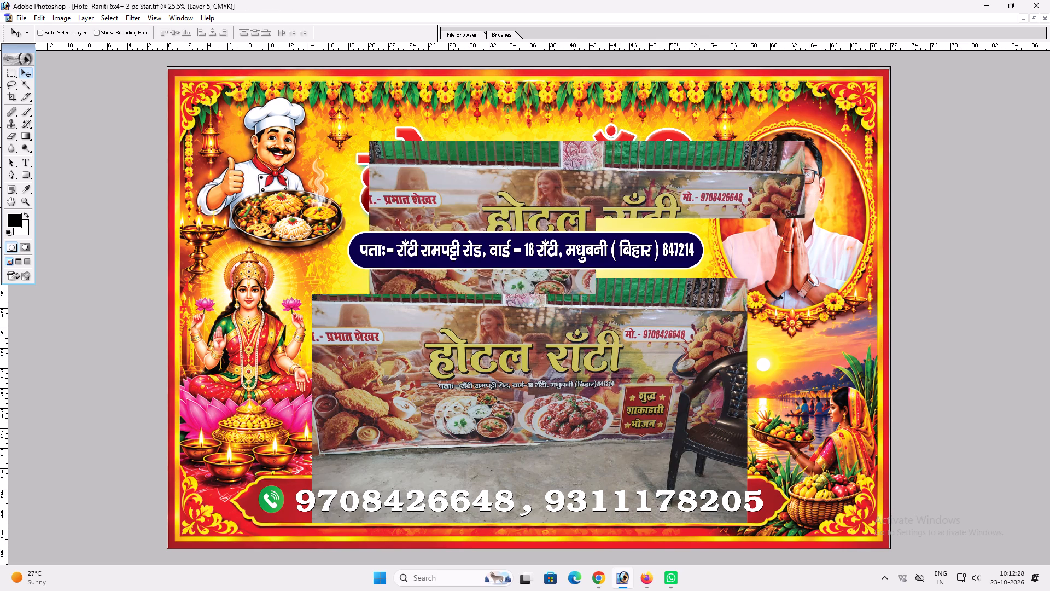
pyautogui.moveTo(677, 206); pyautogui.dragTo(655, 174)
# Bring the Diwali and Chhath greeting text layer in front of the reference photo.
pyautogui.keyDown('ctrl'); pyautogui.click(592, 410); pyautogui.keyUp('ctrl')
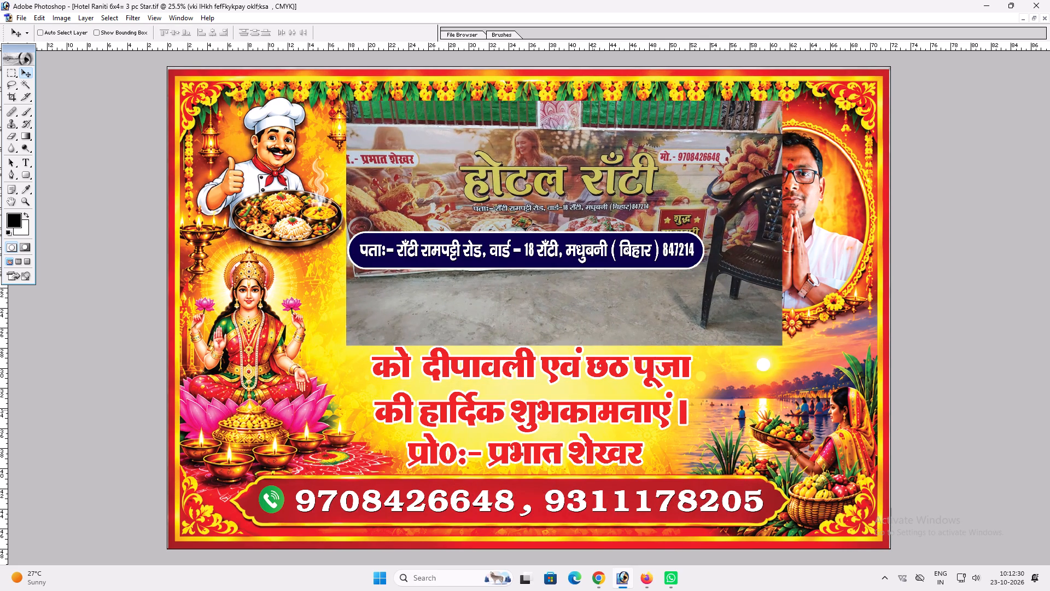
pyautogui.hotkey('ctrl', 'shift', ']')
pyautogui.press('v')
# Color the word दीपावली in the greeting magenta with CMYK values 0, 100, 0, 0.
pyautogui.press('t')
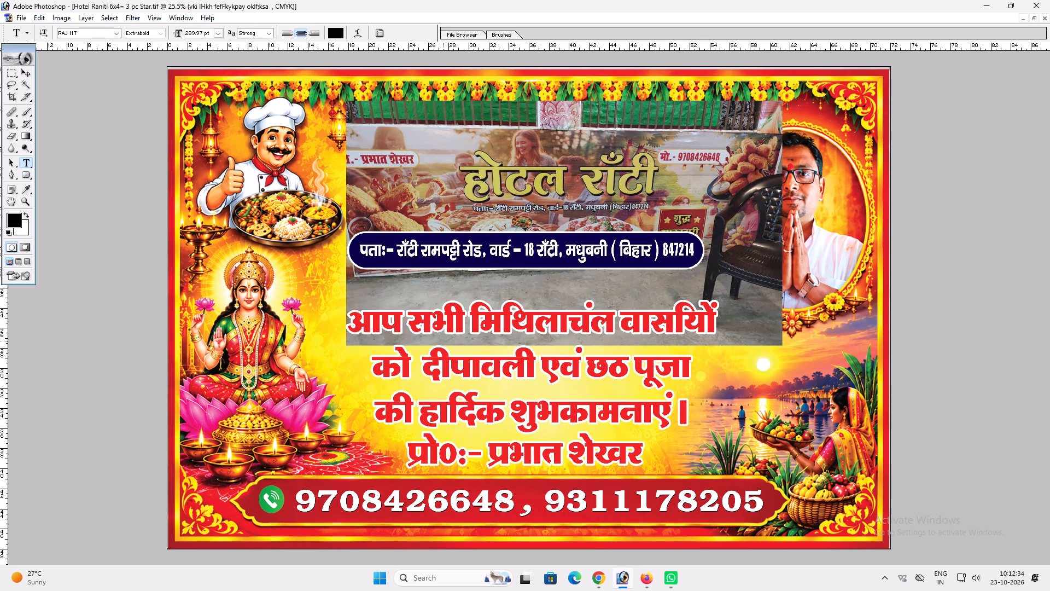
pyautogui.moveTo(421, 368); pyautogui.dragTo(522, 374)
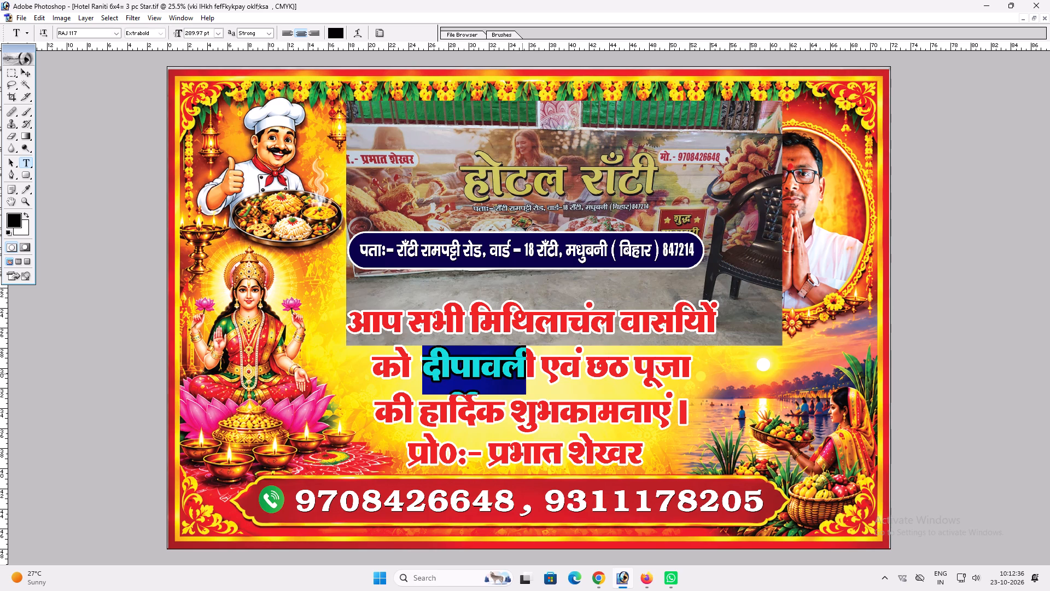
pyautogui.moveTo(522, 374); pyautogui.dragTo(536, 369)
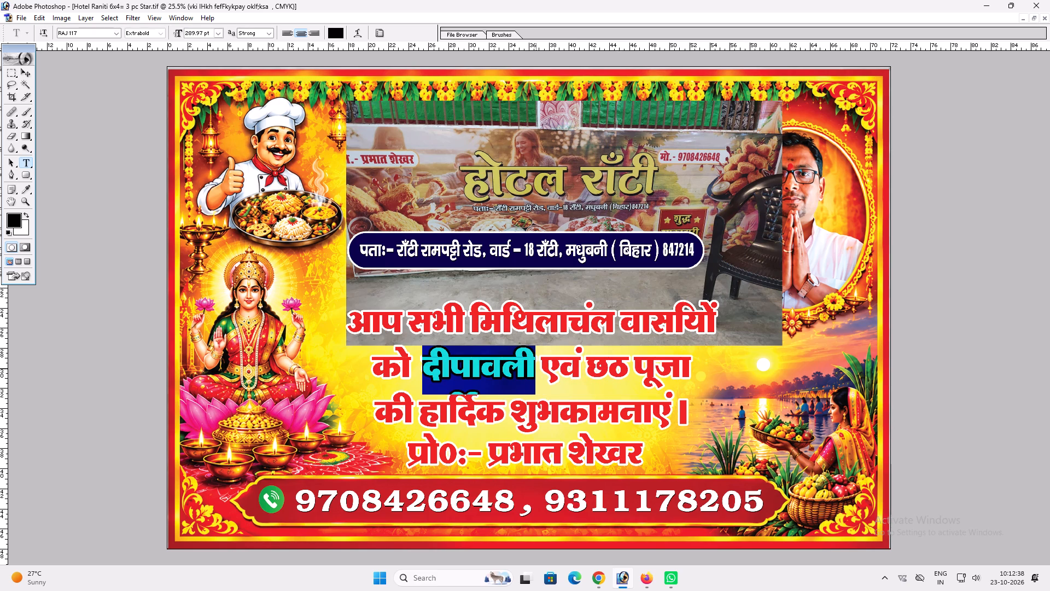
pyautogui.click(332, 35)
pyautogui.press('0')
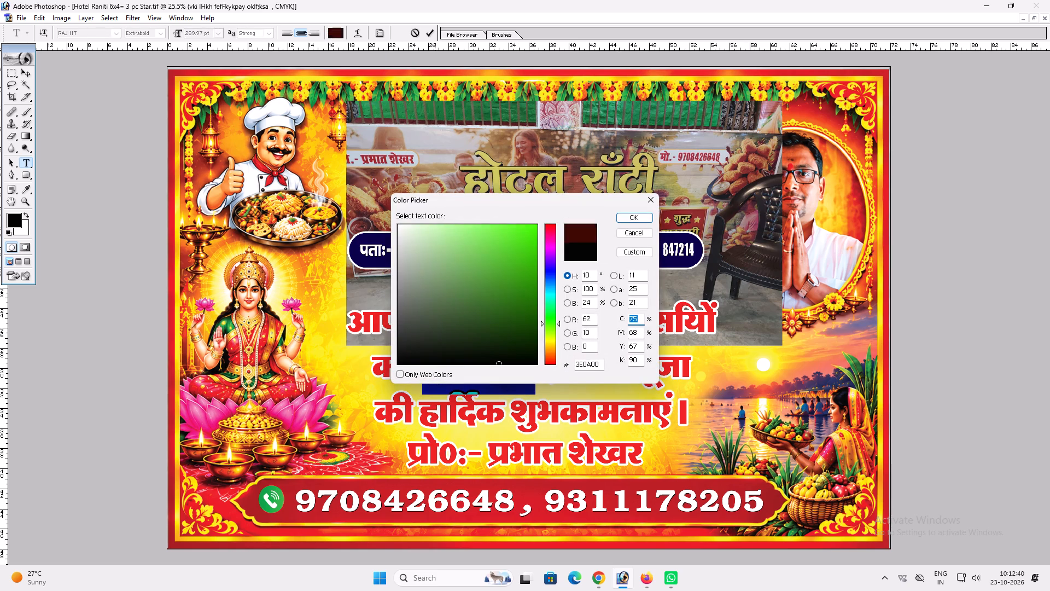
pyautogui.press('Tab')
pyautogui.write('100')
pyautogui.press('Tab')
pyautogui.press('0')
pyautogui.press('Tab')
pyautogui.press('0')
pyautogui.press('Return')
pyautogui.press('Return')
# Turn off the Color Overlay and Gradient Overlay layer effects on the greeting text.
pyautogui.hotkey('alt', 'l')
pyautogui.hotkey('alt', 'y')
pyautogui.press('n')
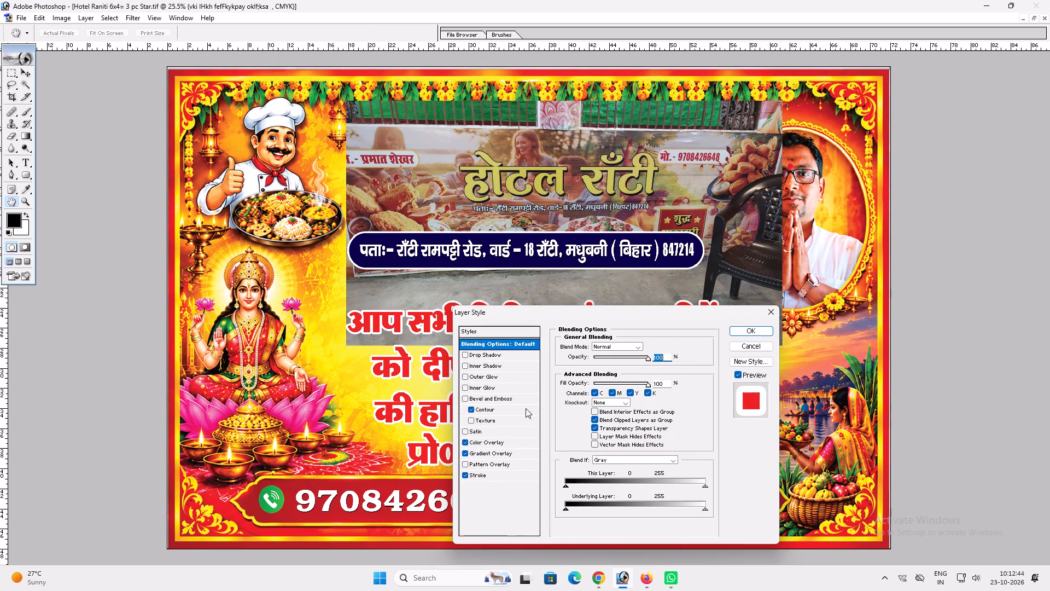
pyautogui.click(465, 439)
pyautogui.click(464, 451)
pyautogui.press('Return')
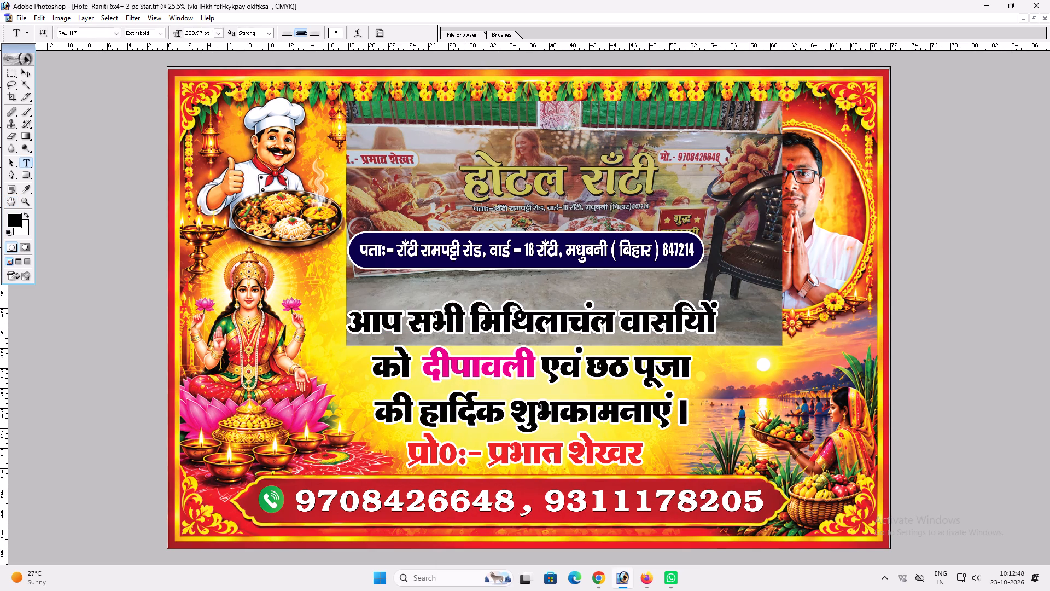
# Color the word एवं in the greeting dark green with CMYK values 100, 0, 100, 60.
pyautogui.moveTo(542, 366); pyautogui.dragTo(582, 370)
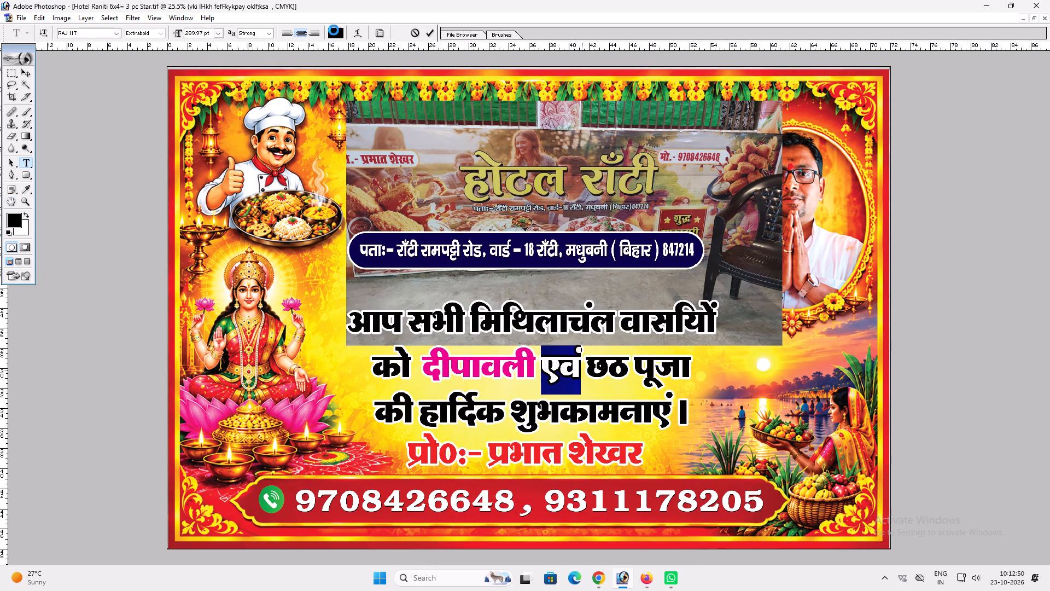
pyautogui.click(334, 30)
pyautogui.press('0')
pyautogui.press('Tab')
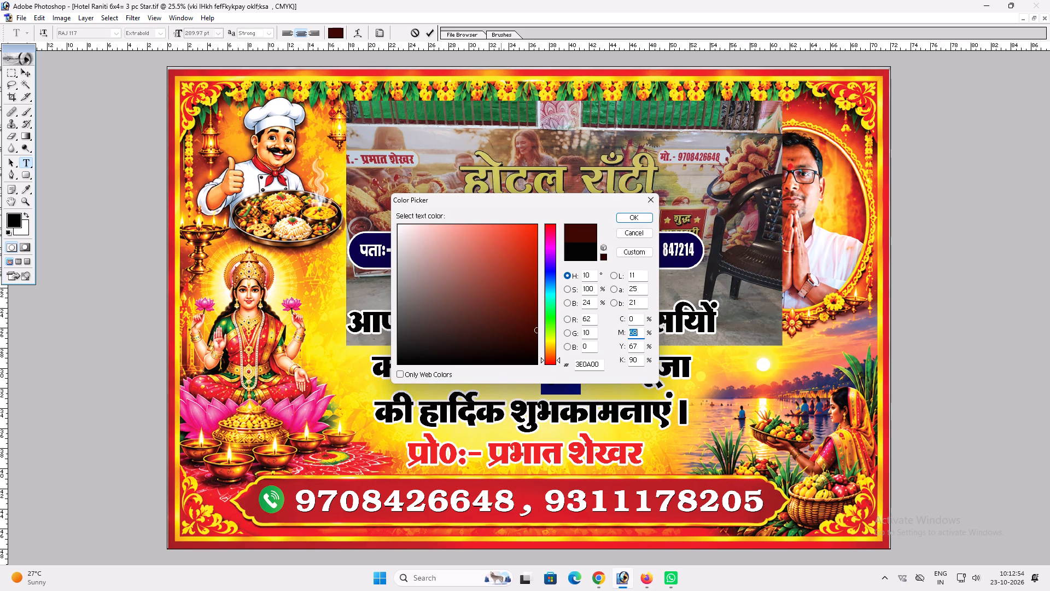
pyautogui.hotkey('shift', 'Tab')
pyautogui.write('100')
pyautogui.press('Tab')
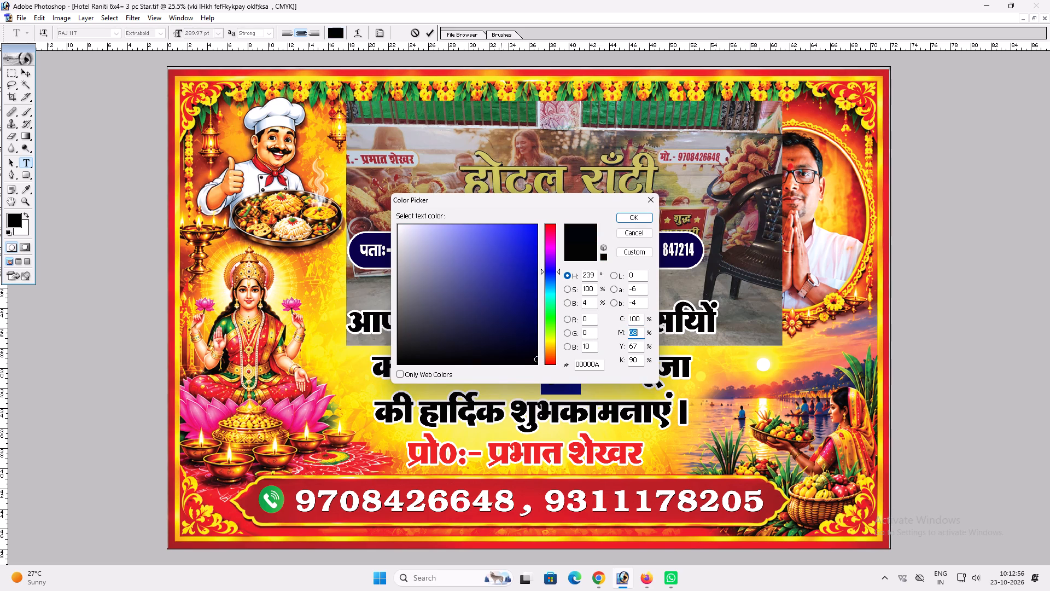
pyautogui.press('0')
pyautogui.press('Tab')
pyautogui.write('100')
pyautogui.press('Tab')
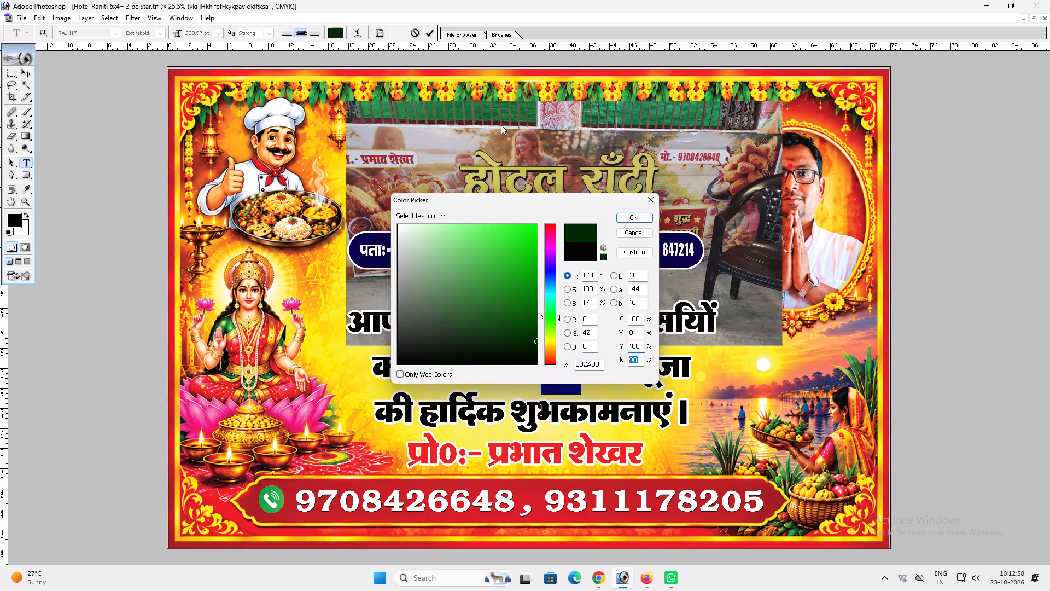
pyautogui.write('60')
pyautogui.press('Return')
pyautogui.press('Return')
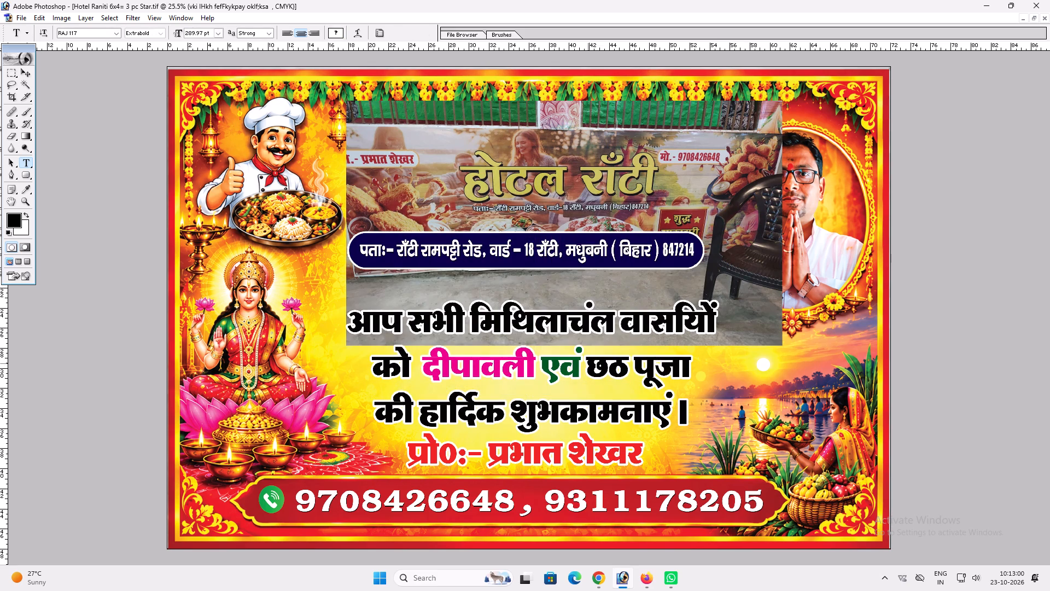
# Color the words छठ पूजा in the greeting dark red with CMYK values 0, 100, 100, 60.
pyautogui.moveTo(586, 363); pyautogui.dragTo(692, 372)
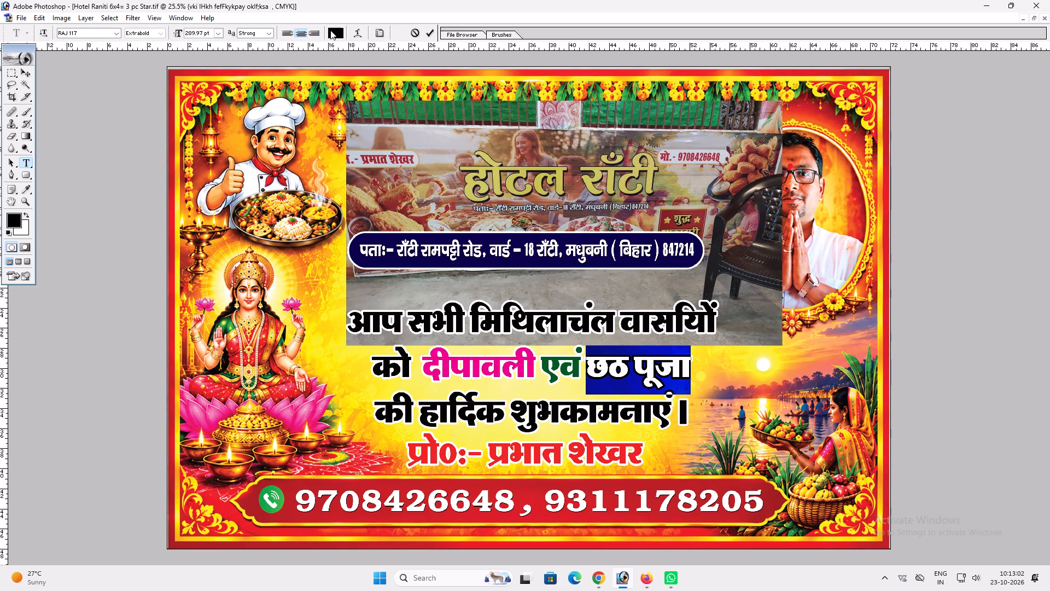
pyautogui.click(330, 30)
pyautogui.press('0')
pyautogui.press('Tab')
pyautogui.write('100')
pyautogui.press('Tab')
pyautogui.write('100')
pyautogui.press('Tab')
pyautogui.write('60')
pyautogui.press('Return')
pyautogui.press('Return')
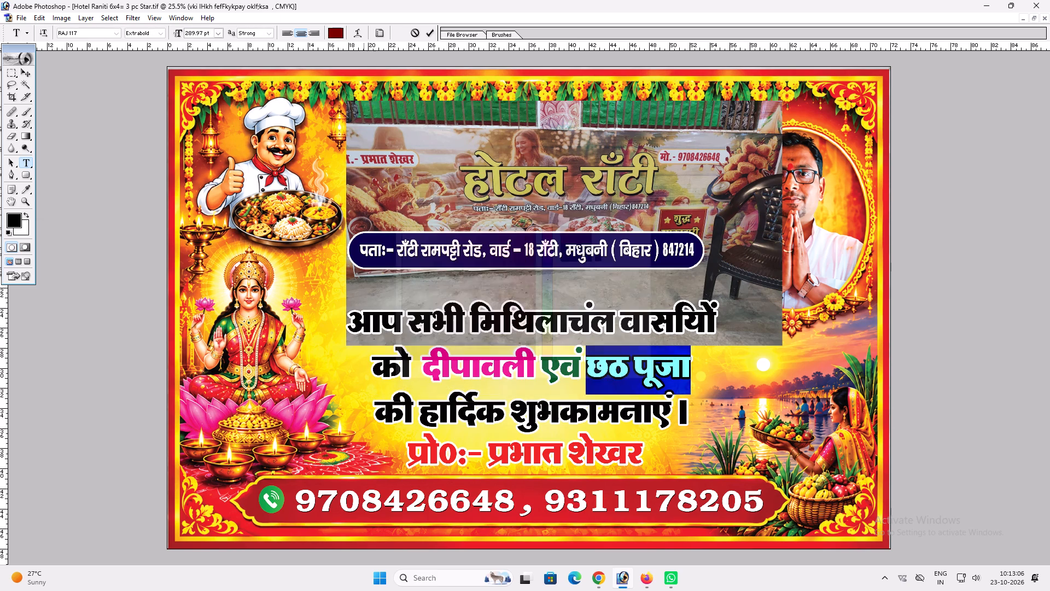
# Change the font of the greeting's last line, की हार्दिक शुभकामनाएं, to RAJ 08.
pyautogui.tripleClick(537, 416)
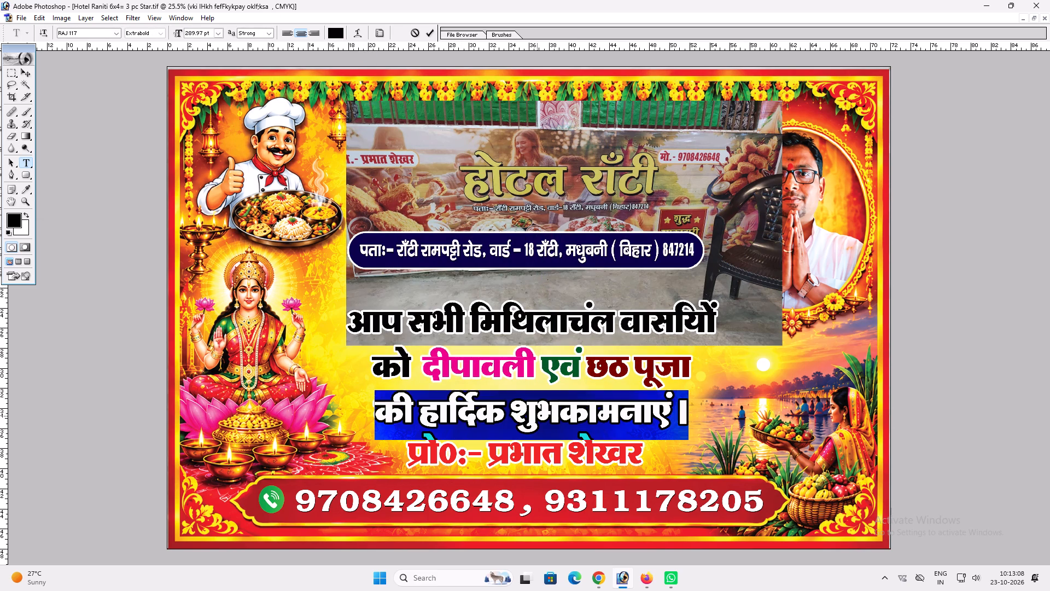
pyautogui.click(78, 34)
pyautogui.press('Down')
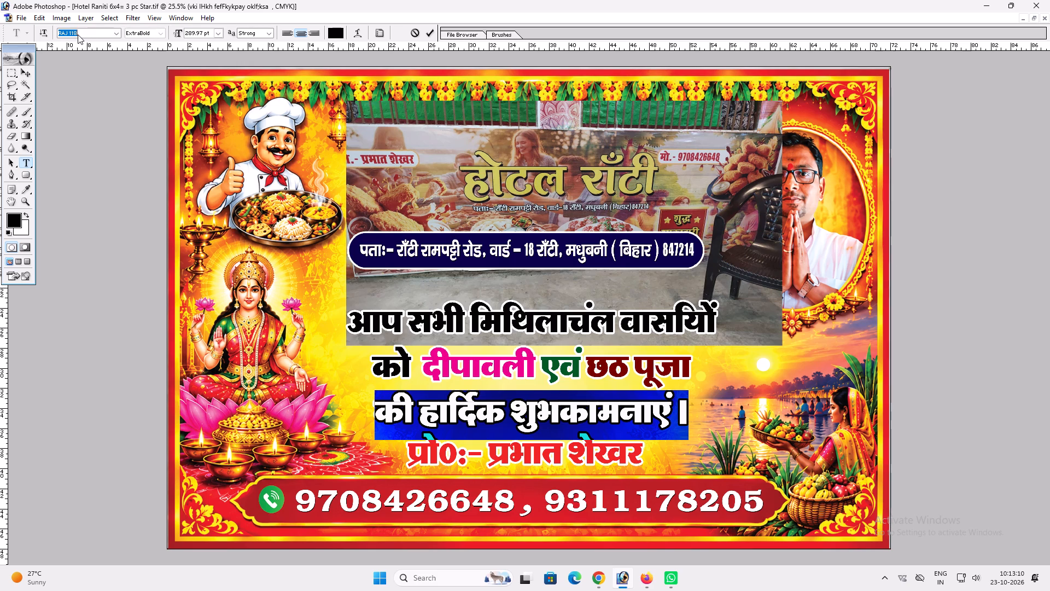
pyautogui.press('Down')
pyautogui.press('Down')
pyautogui.press('Down')
pyautogui.press('Down')
pyautogui.press('Down')
pyautogui.press('Down')
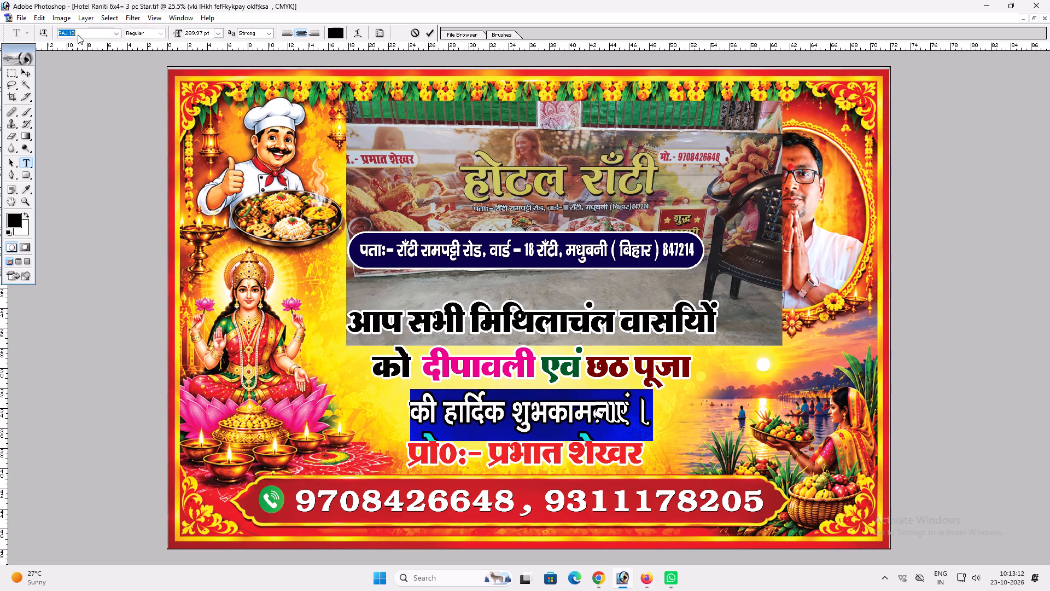
pyautogui.press('Down')
pyautogui.write('ra')
pyautogui.press('Down')
pyautogui.press('Down')
pyautogui.press('Down')
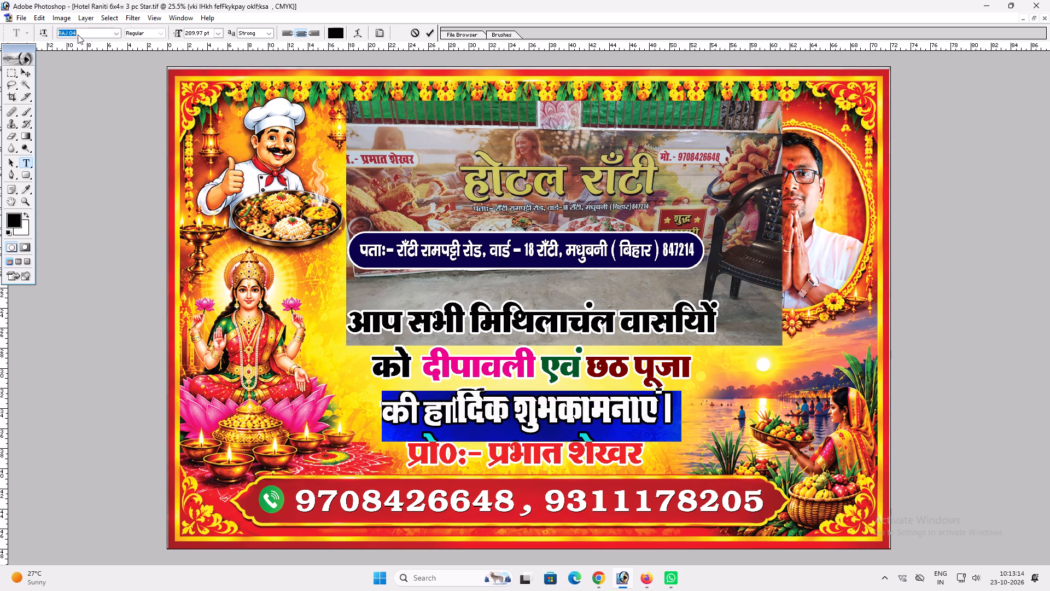
pyautogui.press('Down')
pyautogui.press('Down')
pyautogui.press('Down')
pyautogui.press('Down')
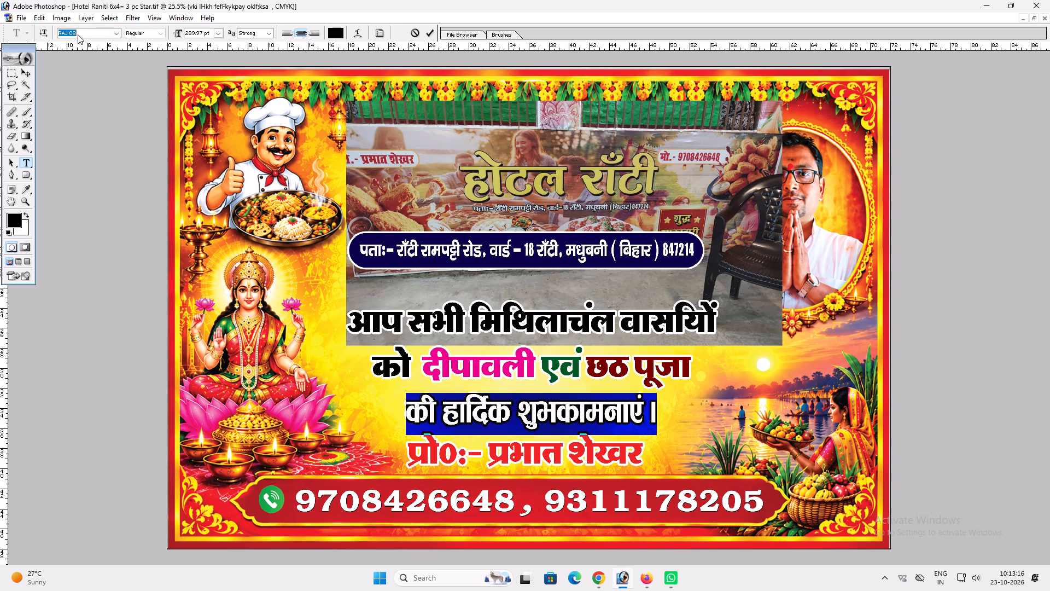
pyautogui.press('Return')
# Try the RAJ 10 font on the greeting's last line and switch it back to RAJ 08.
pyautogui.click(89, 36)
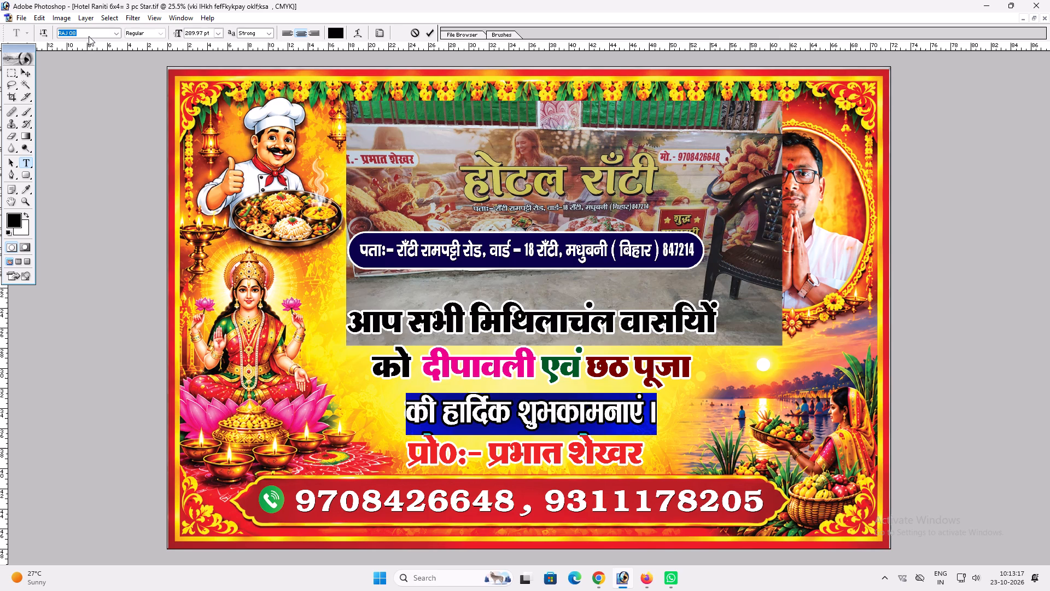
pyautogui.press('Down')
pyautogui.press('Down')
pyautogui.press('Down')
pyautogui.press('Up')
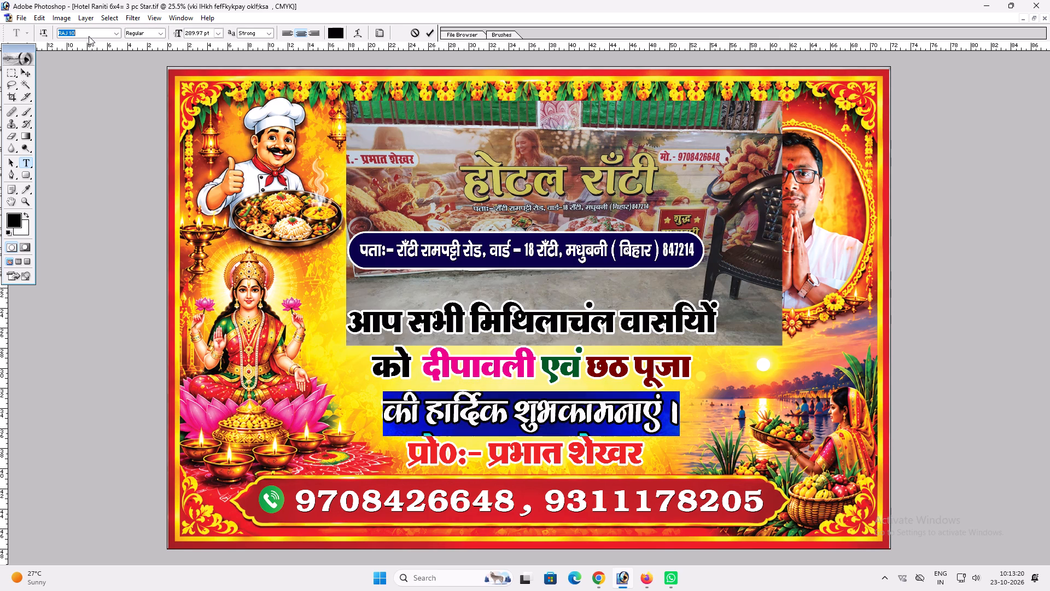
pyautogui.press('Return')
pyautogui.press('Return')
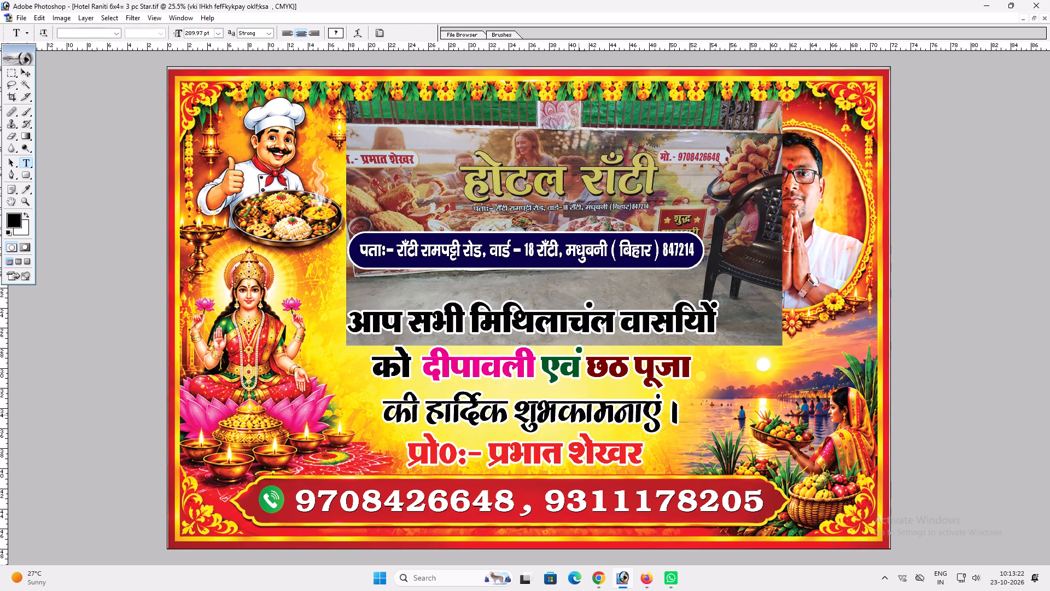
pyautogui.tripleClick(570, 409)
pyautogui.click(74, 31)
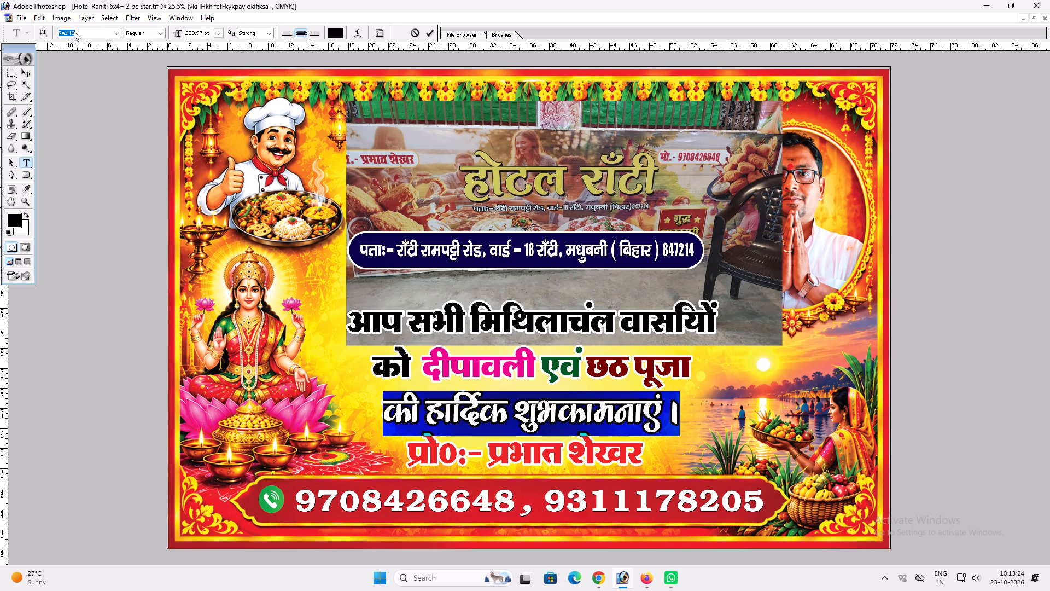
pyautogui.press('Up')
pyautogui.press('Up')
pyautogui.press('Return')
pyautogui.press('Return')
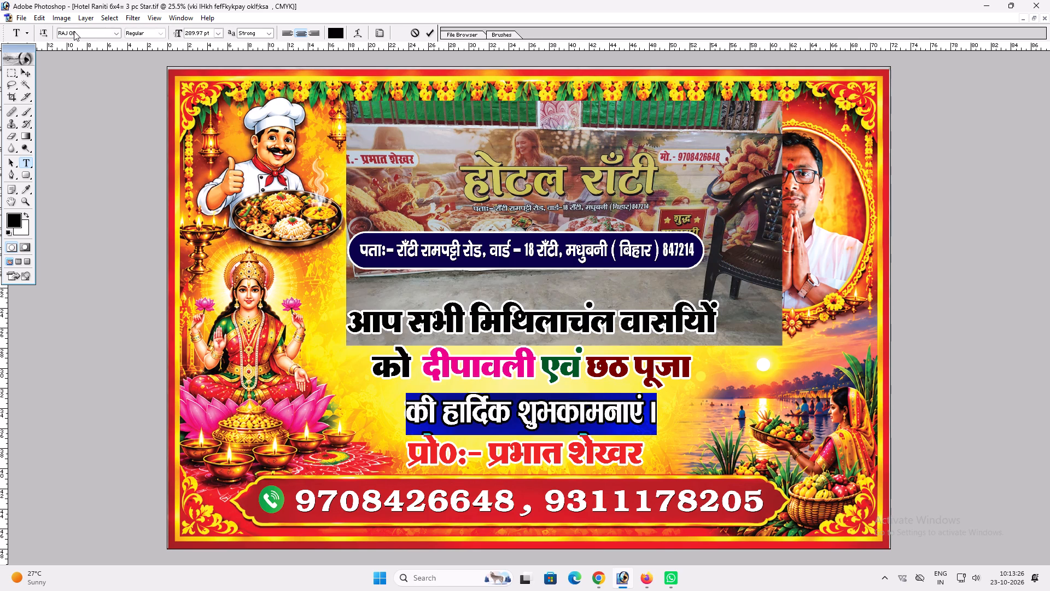
# Color the greeting's last line navy blue with CMYK values 100, 100, 0, 60.
pyautogui.tripleClick(588, 419)
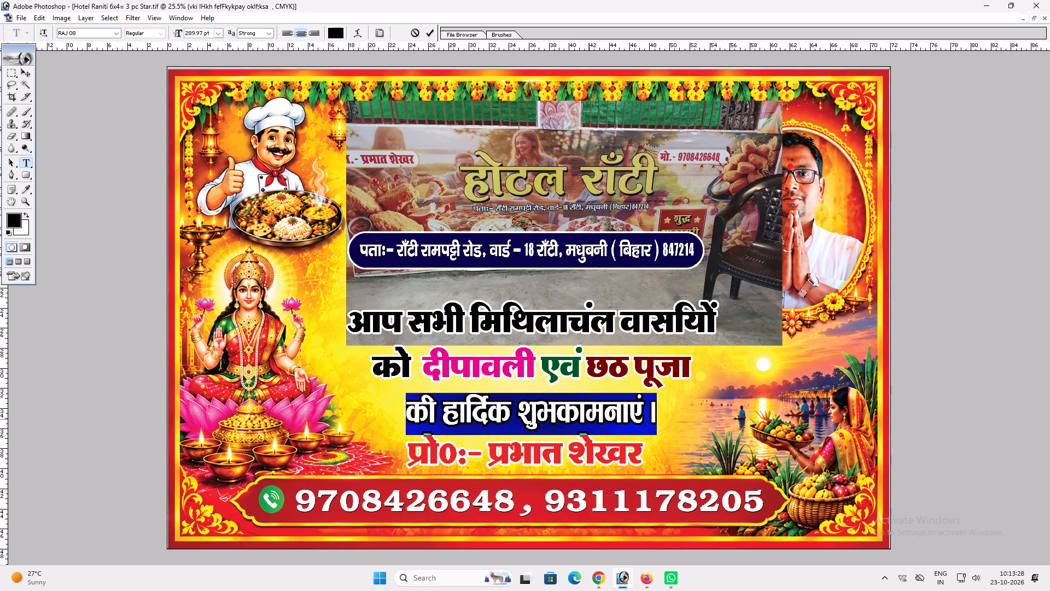
pyautogui.click(330, 34)
pyautogui.press('0')
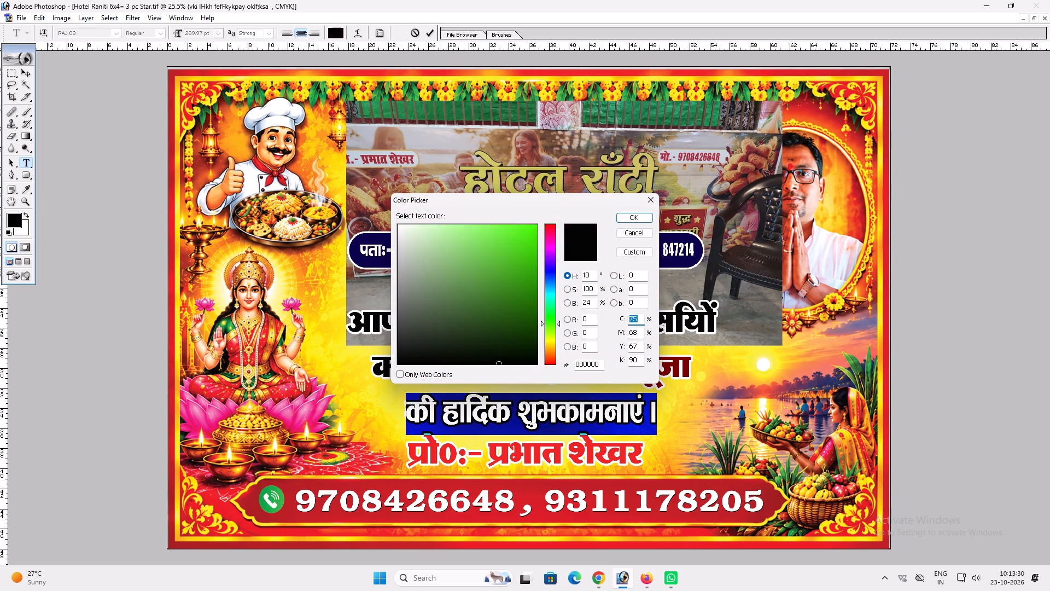
pyautogui.press('Tab')
pyautogui.write('10')
pyautogui.hotkey('shift', 'Tab')
pyautogui.write('100')
pyautogui.press('Tab')
pyautogui.write('100')
pyautogui.press('Tab')
pyautogui.press('0')
pyautogui.press('Tab')
pyautogui.press('6')
pyautogui.press('0')
pyautogui.press('Return')
pyautogui.press('Return')
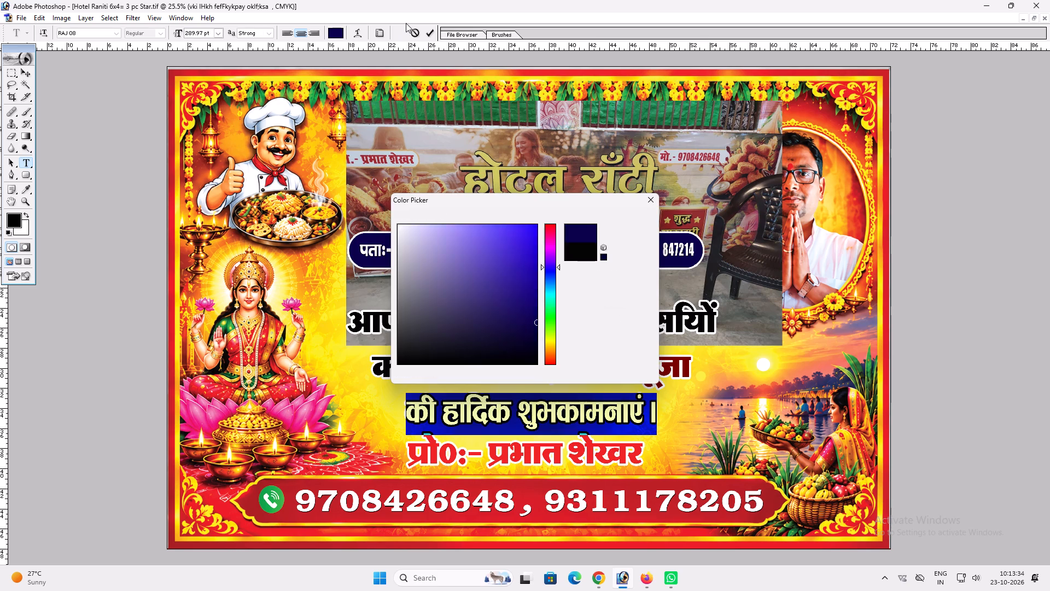
# Color the greeting's first line navy by sampling the color of its last line.
pyautogui.tripleClick(505, 328)
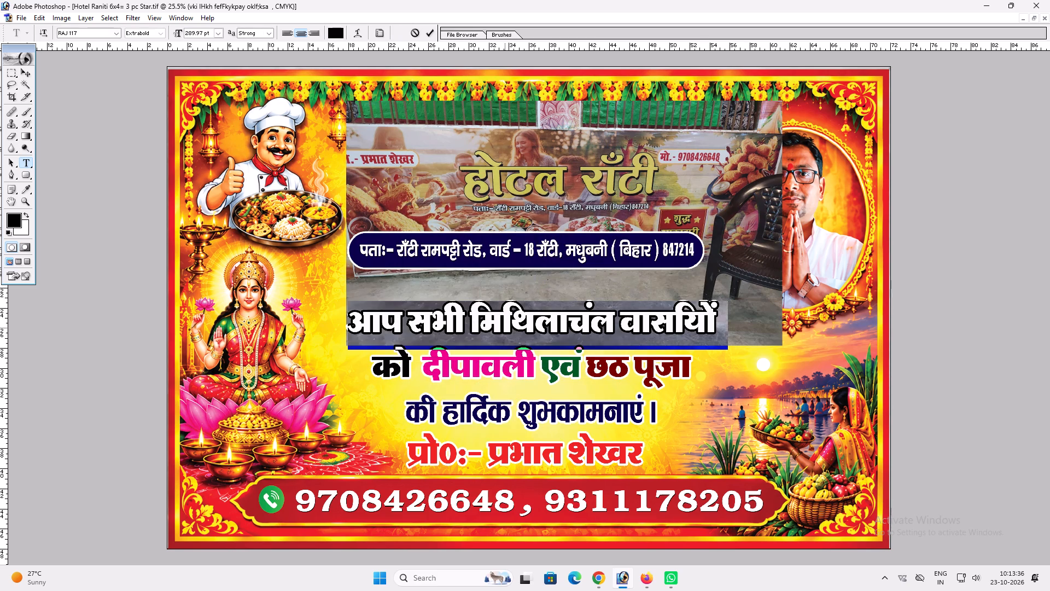
pyautogui.click(336, 33)
pyautogui.click(567, 408)
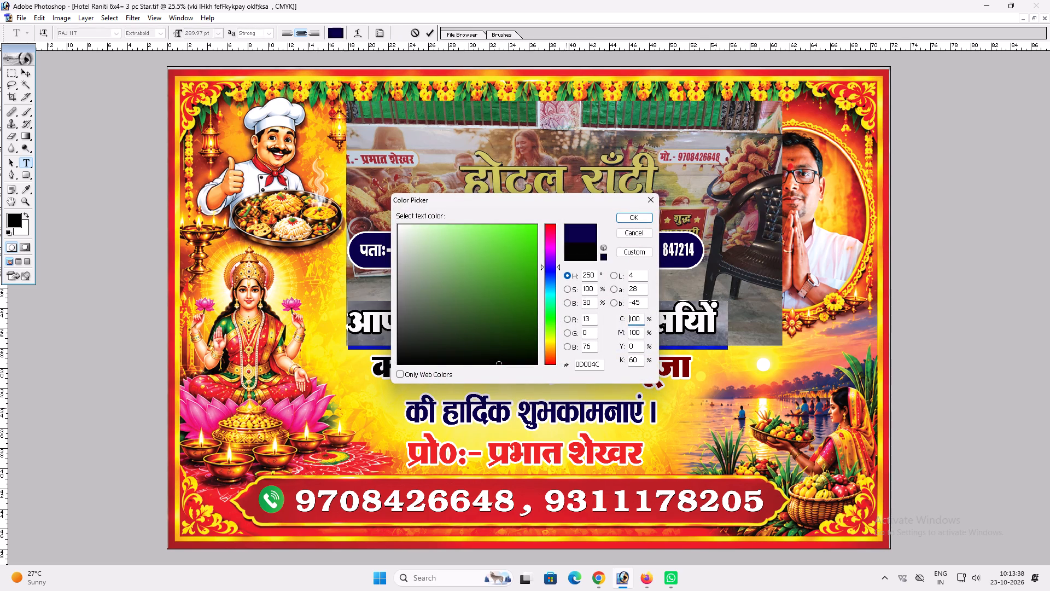
pyautogui.press('Return')
pyautogui.press('Return')
# Color the word को in the greeting's second line navy by sampling the last line's color.
pyautogui.moveTo(411, 369); pyautogui.dragTo(310, 358)
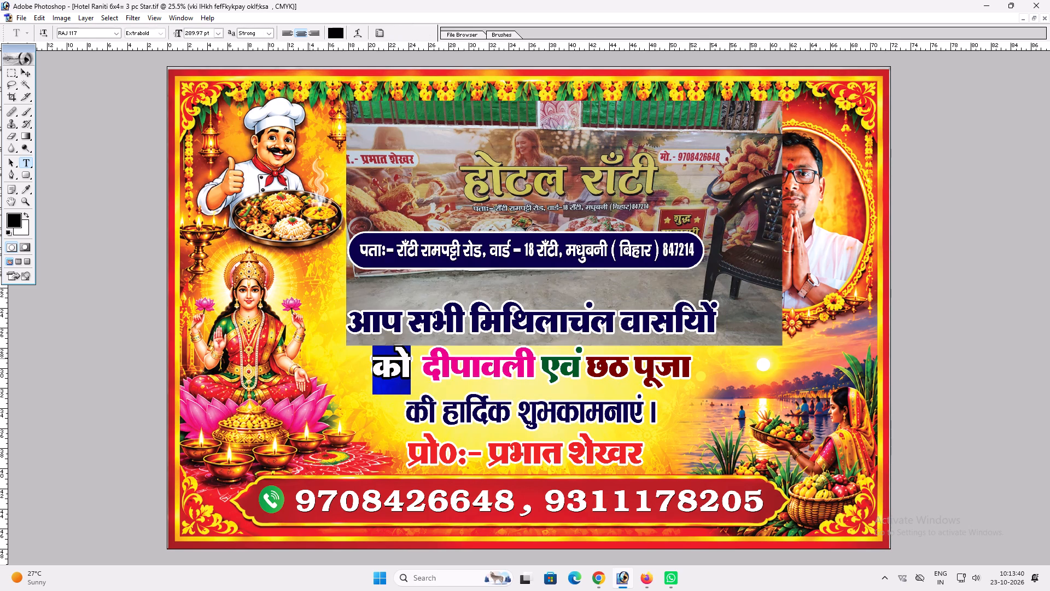
pyautogui.click(337, 36)
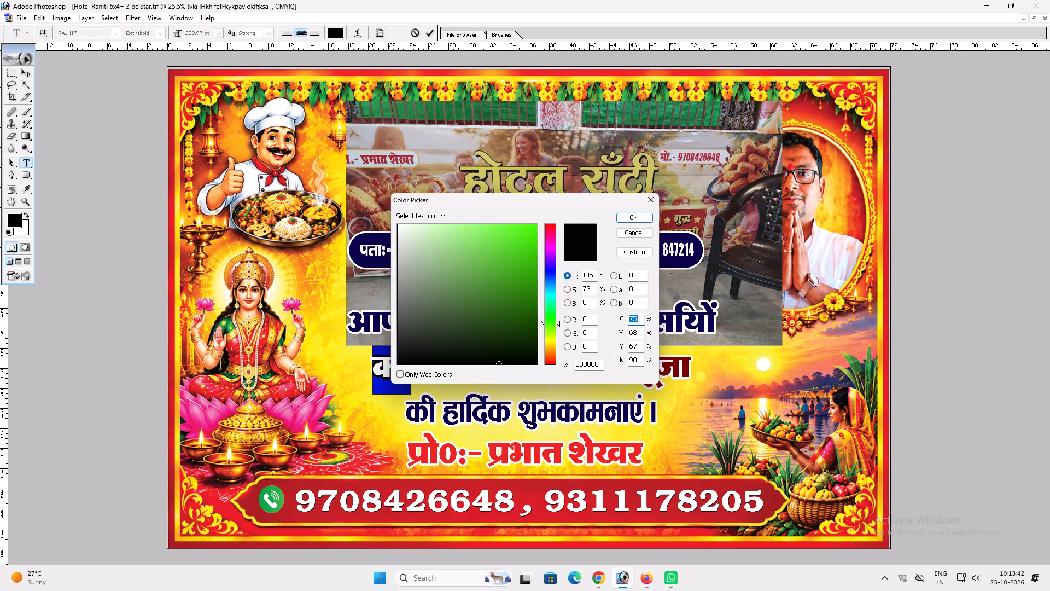
pyautogui.click(468, 411)
pyautogui.press('Return')
pyautogui.press('Return')
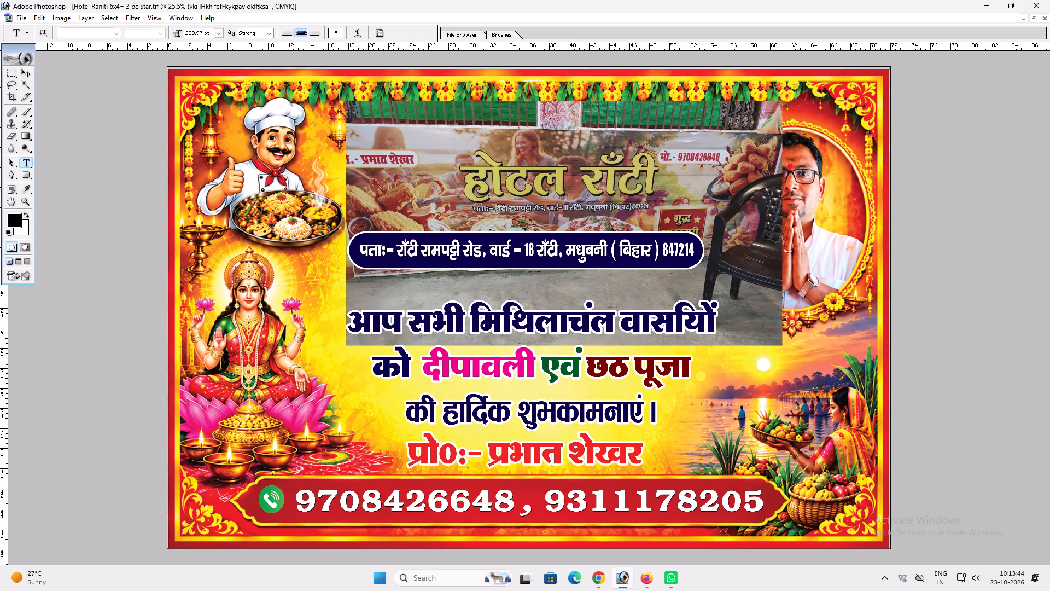
# Enlarge the greeting text to about 310 pt and move it up closer beneath the address pill.
pyautogui.hotkey('ctrl', 't')
pyautogui.keyDown('shift'); pyautogui.moveTo(715, 300); pyautogui.dragTo(728, 297); pyautogui.keyUp('shift')
pyautogui.hotkey('shift', 'Return')
pyautogui.press('v')
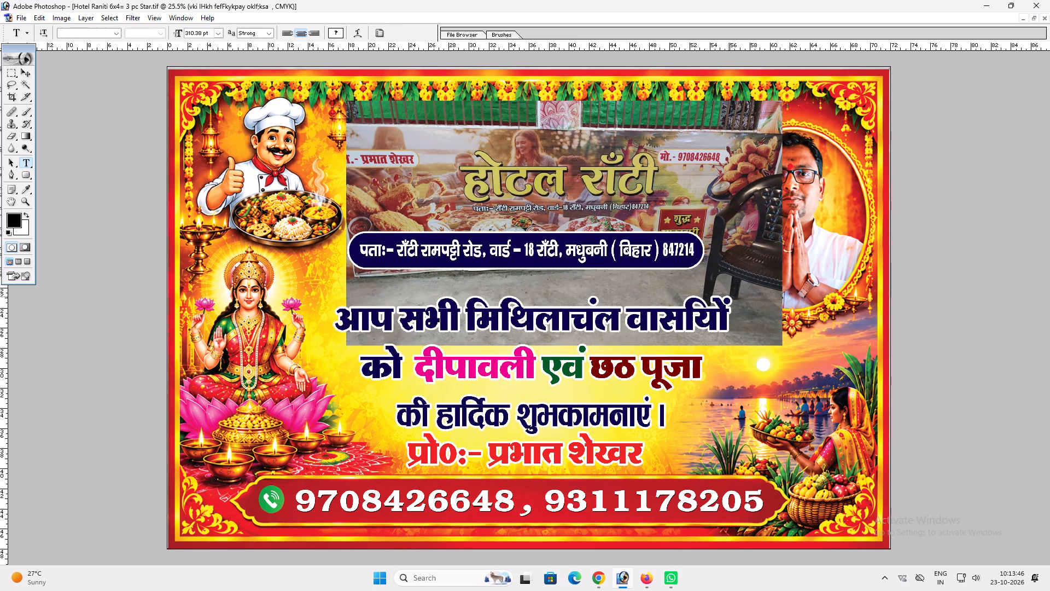
pyautogui.moveTo(650, 424); pyautogui.dragTo(651, 409)
# Send the reference photo layer to the back so the Hotel Raniti title is uncovered.
pyautogui.press('v')
pyautogui.keyDown('ctrl'); pyautogui.click(745, 332); pyautogui.keyUp('ctrl')
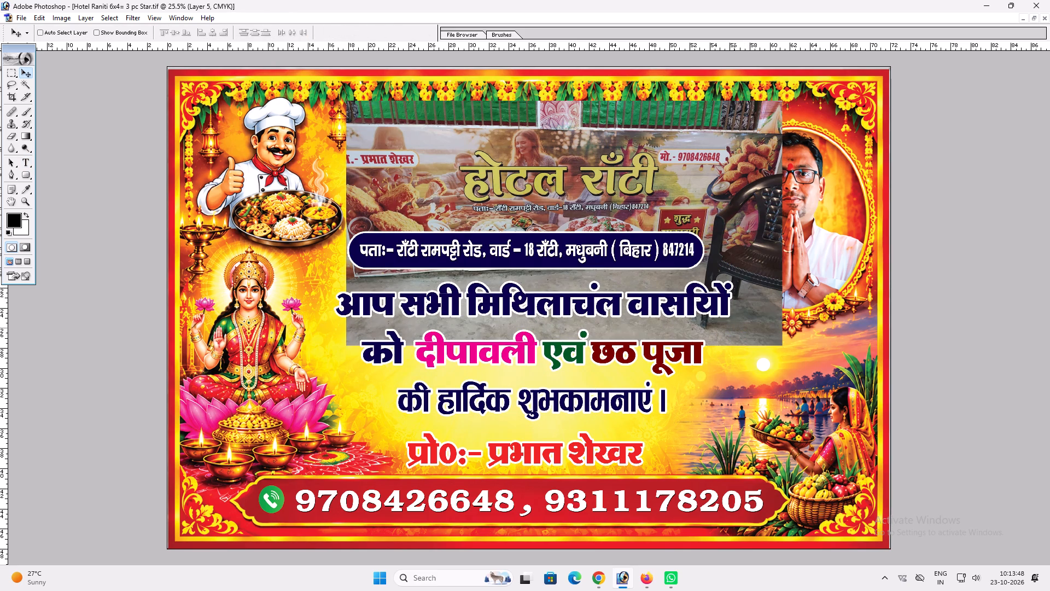
pyautogui.hotkey('ctrl', 'shift', '[')
# Move the greeting text slightly left and stretch it to about 101% of its height.
pyautogui.press('v')
pyautogui.keyDown('ctrl'); pyautogui.click(689, 303); pyautogui.keyUp('ctrl')
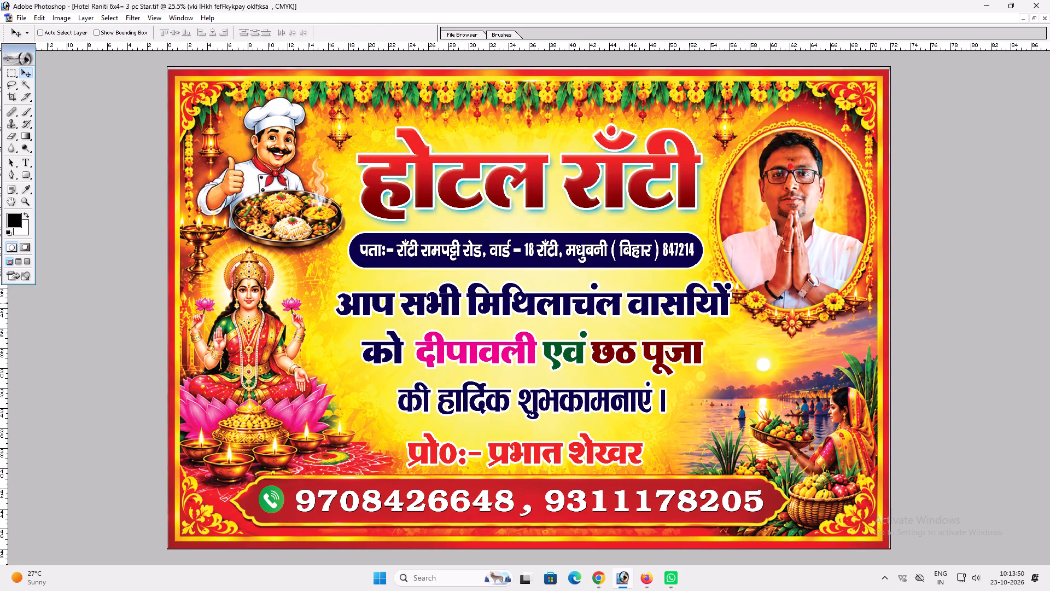
pyautogui.keyDown('ctrl'); pyautogui.click(691, 302); pyautogui.keyUp('ctrl')
pyautogui.moveTo(691, 302); pyautogui.dragTo(679, 304)
pyautogui.hotkey('ctrl', 't')
pyautogui.keyDown('shift'); pyautogui.click(690, 286); pyautogui.keyUp('shift')
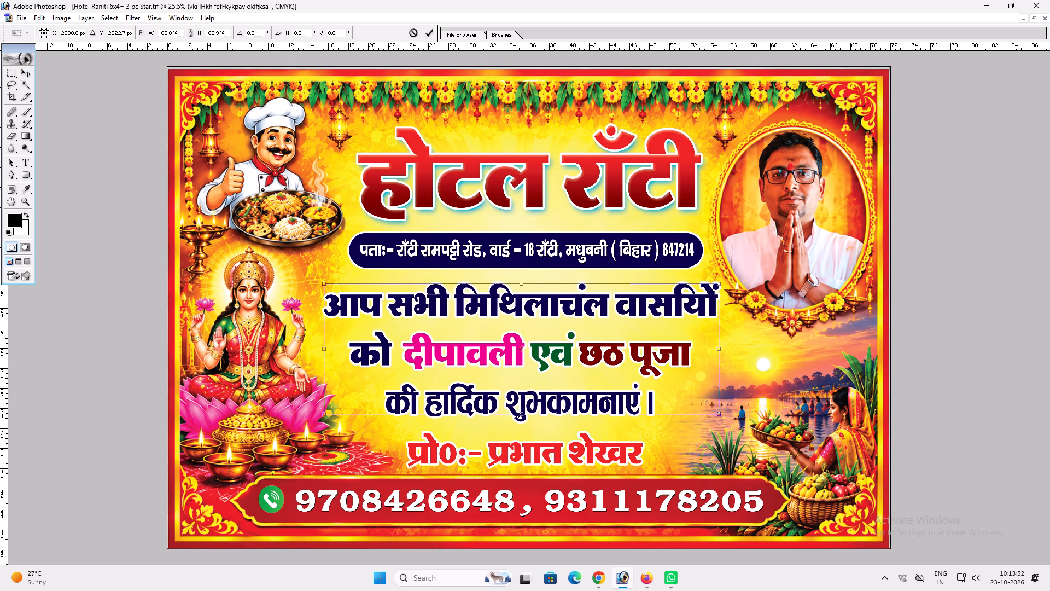
pyautogui.hotkey('shift', 'Return')
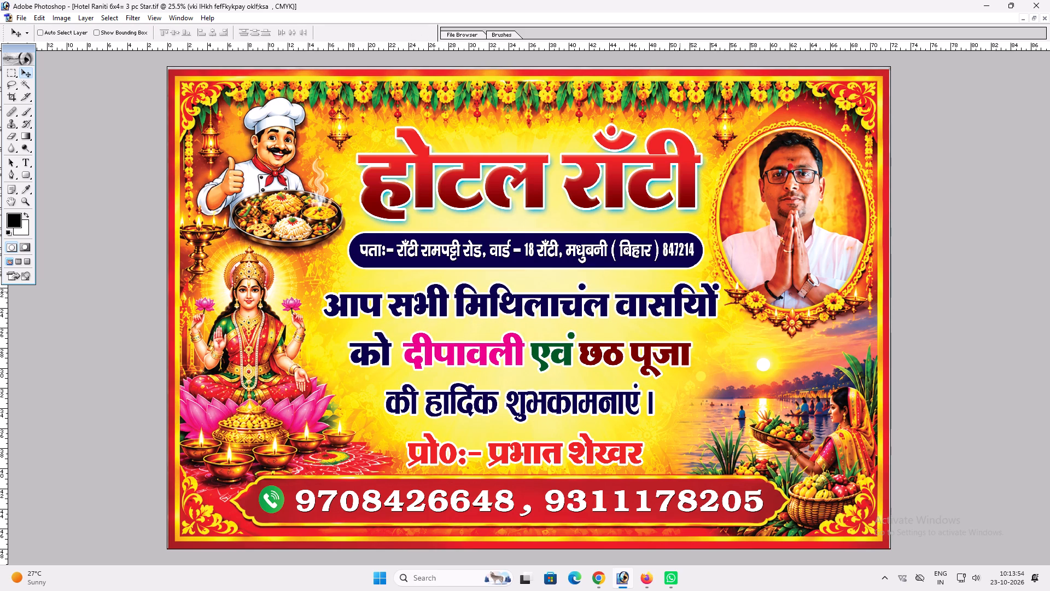
# Replace the word पूजा with महापर्व after छठ in the greeting, keeping the last line on its own row.
pyautogui.press('t')
pyautogui.click(585, 363)
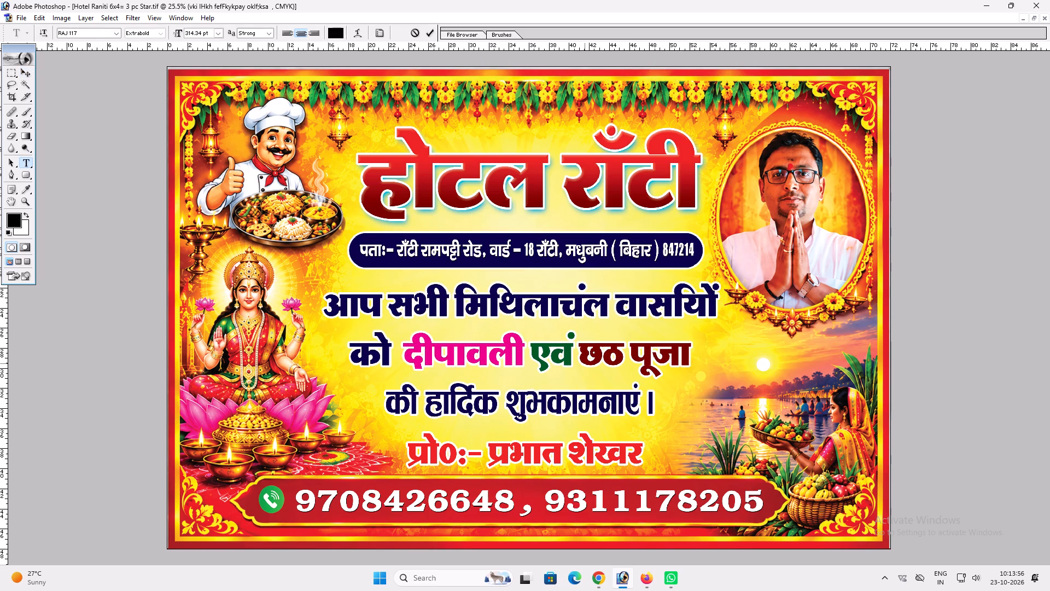
pyautogui.click(631, 364)
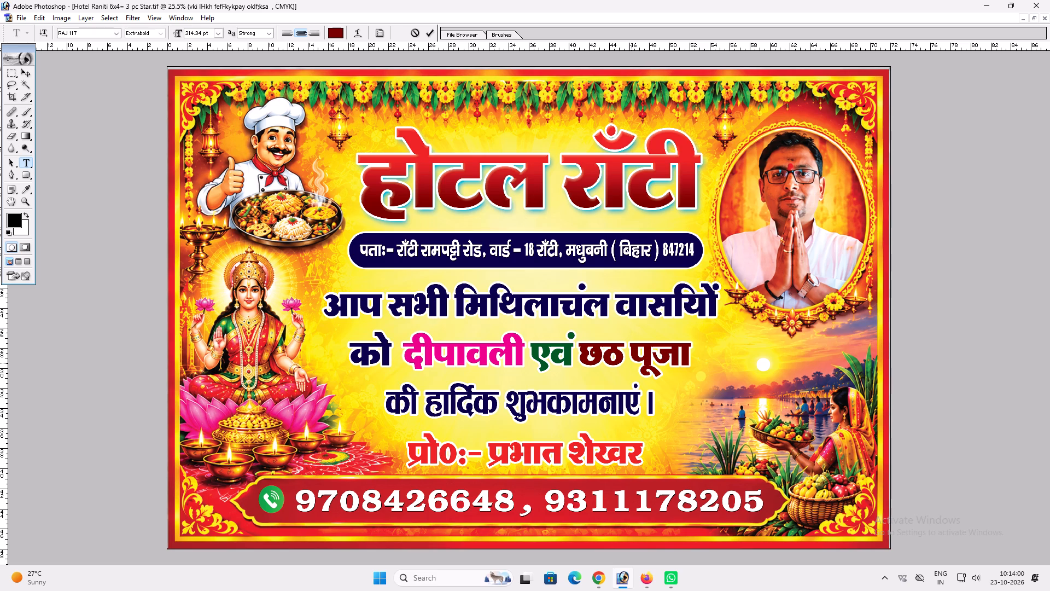
pyautogui.write('egkioZ')
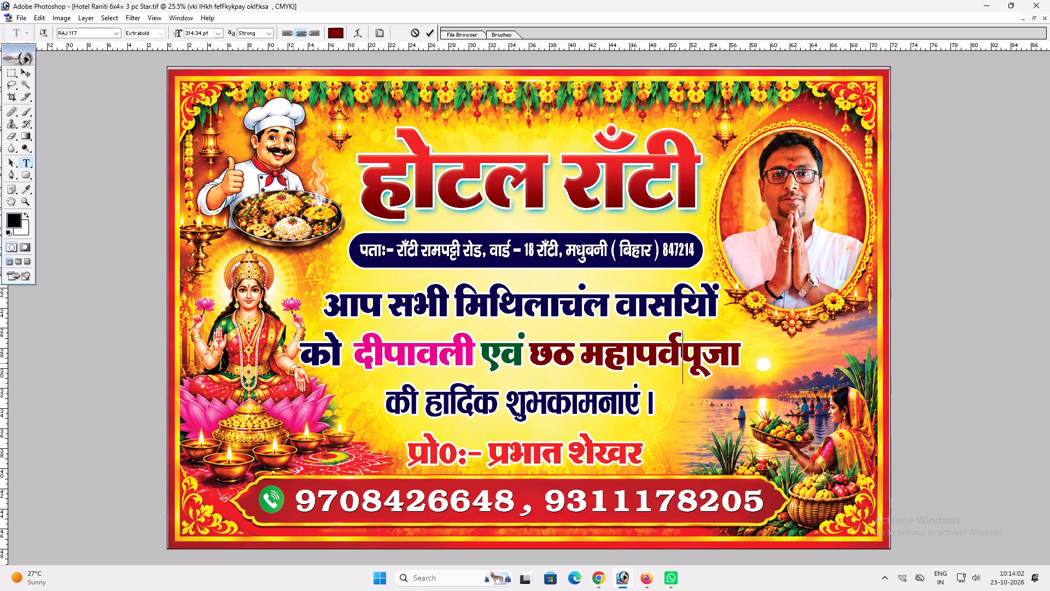
pyautogui.press('space')
pyautogui.hotkey('shift', 'End')
pyautogui.press('BackSpace')
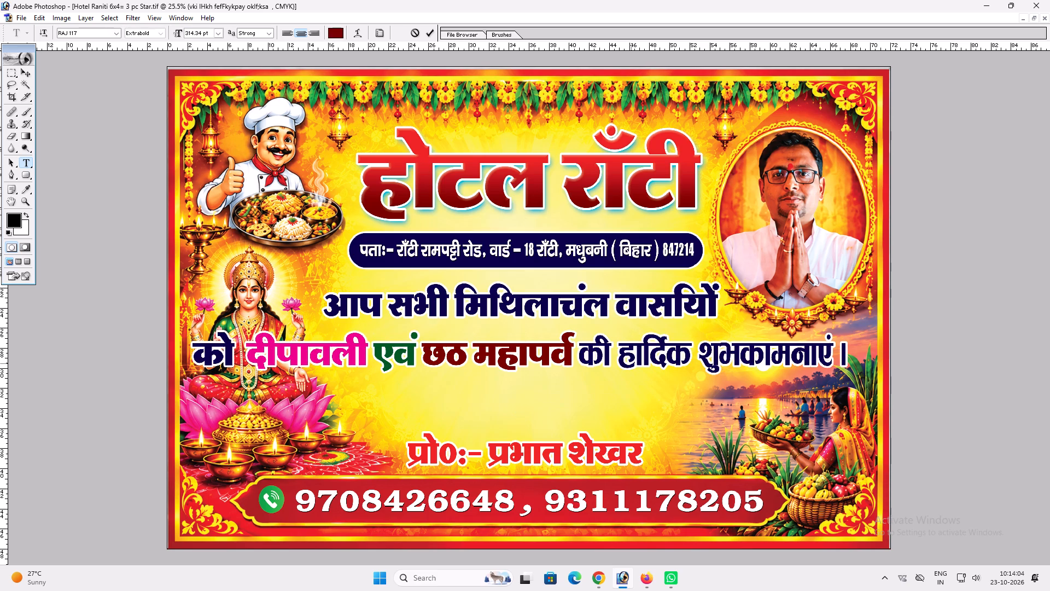
pyautogui.press('Return')
pyautogui.press('Return')
# Narrow the greeting text to about 97% of its width and stretch it slightly taller.
pyautogui.hotkey('ctrl', 't')
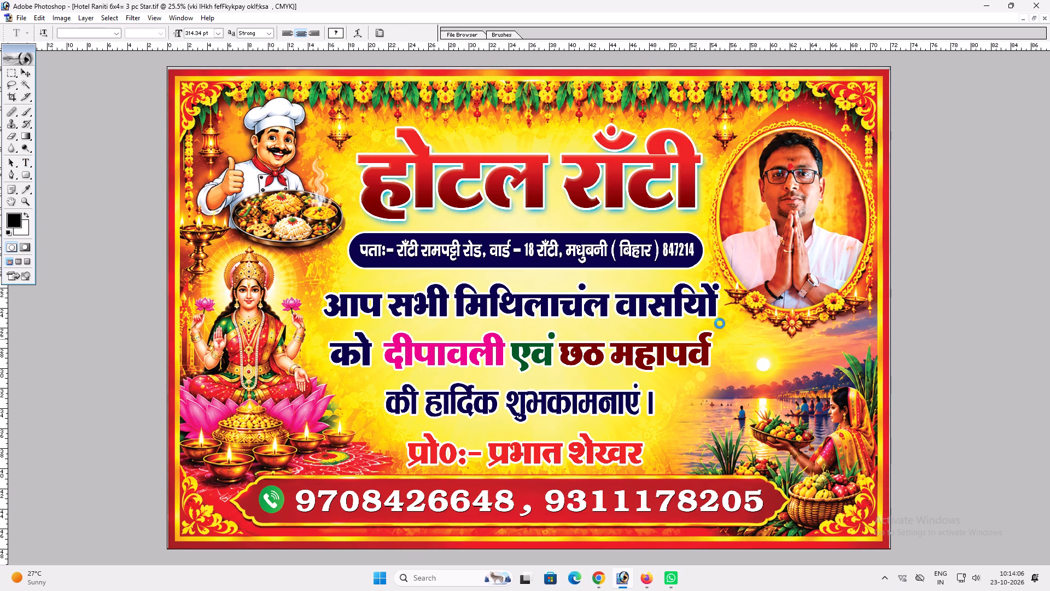
pyautogui.keyDown('alt'); pyautogui.keyDown('shift'); pyautogui.moveTo(724, 316); pyautogui.dragTo(718, 315); pyautogui.keyUp('shift'); pyautogui.keyUp('alt')
pyautogui.keyDown('shift'); pyautogui.click(672, 281); pyautogui.keyUp('shift')
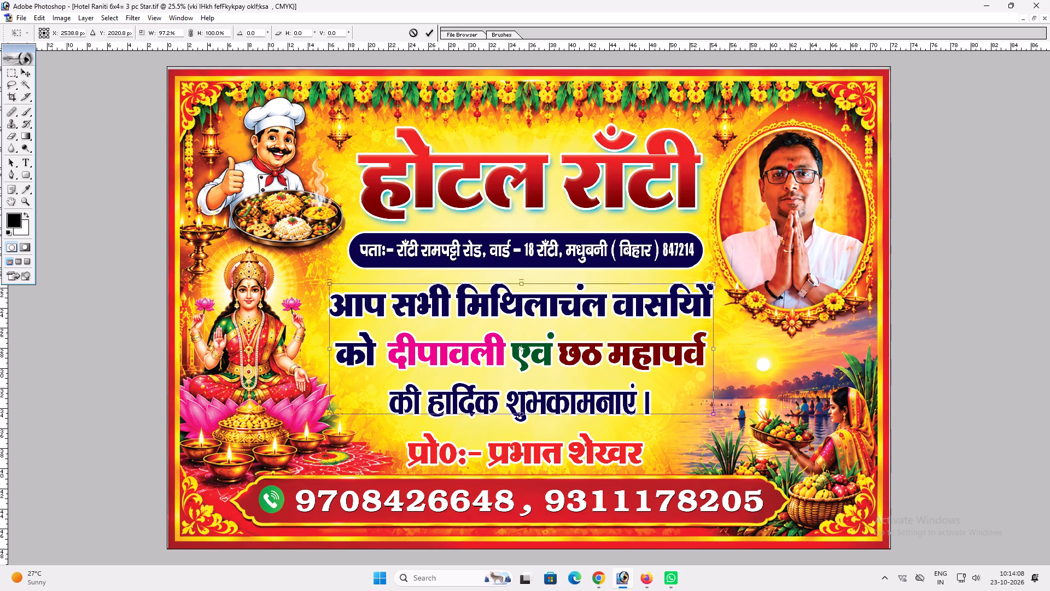
pyautogui.hotkey('shift', 'Return')
pyautogui.write('vv')
# Change the address pill's color overlay from dark blue to magenta, with C 0, M 100, Y 0, K 0.
pyautogui.keyDown('ctrl'); pyautogui.click(629, 265); pyautogui.keyUp('ctrl')
pyautogui.hotkey('alt', 'l')
pyautogui.hotkey('alt', 'y')
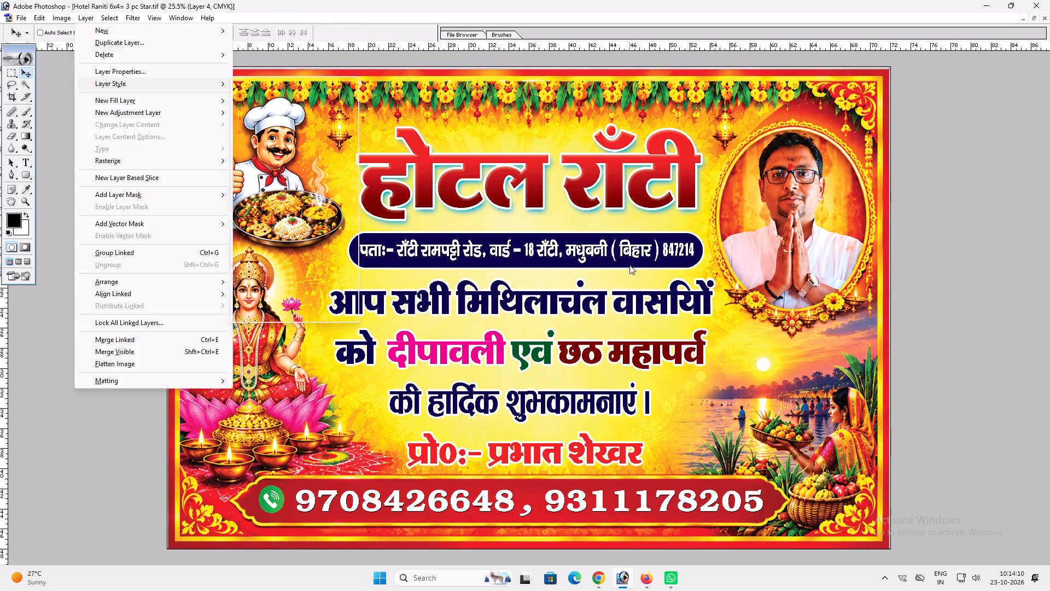
pyautogui.press('n')
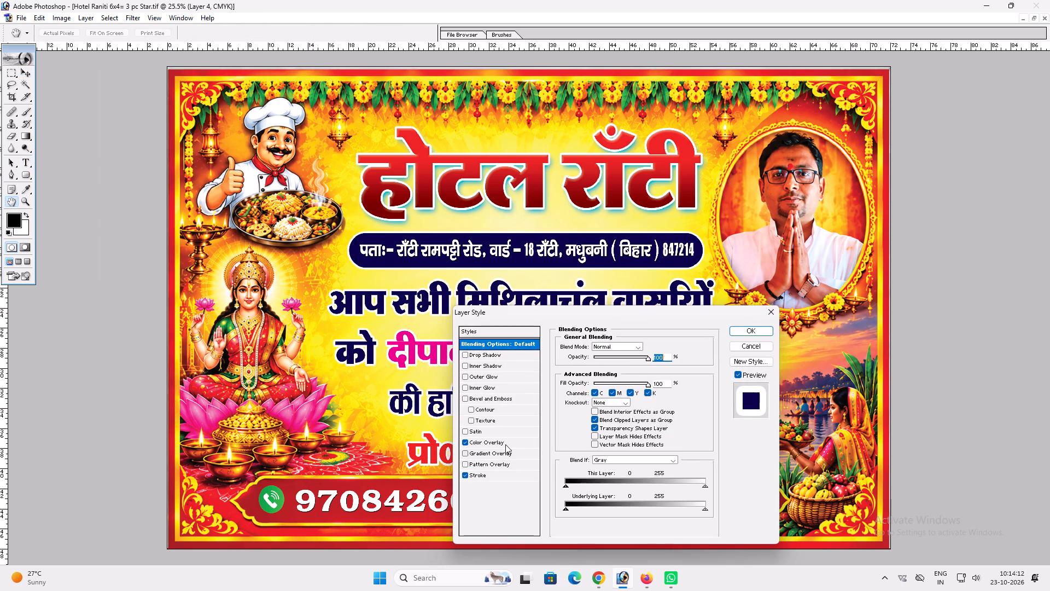
pyautogui.click(504, 442)
pyautogui.click(650, 345)
pyautogui.press('0')
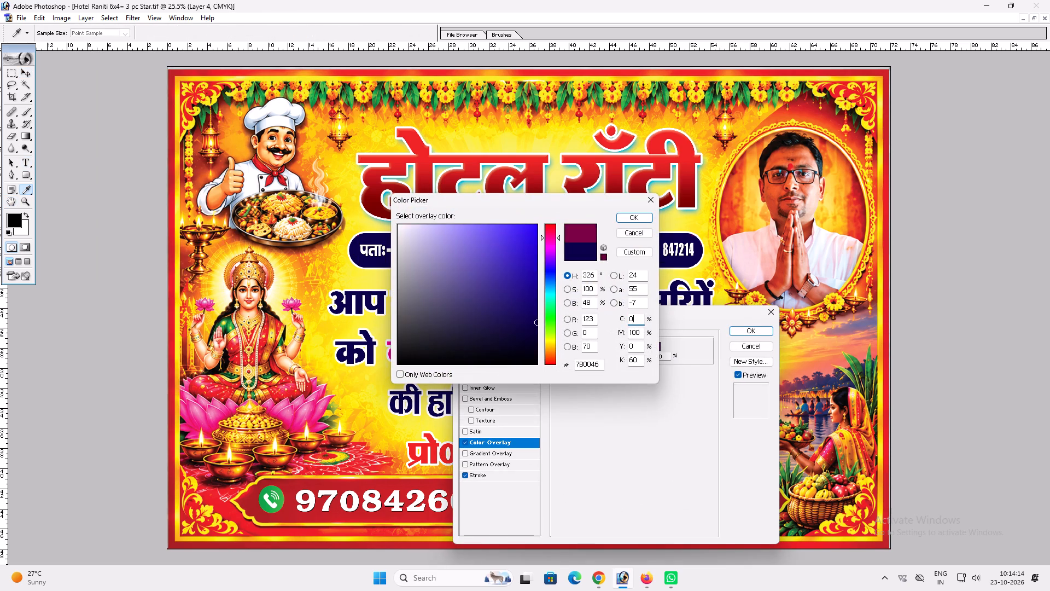
pyautogui.press('Tab')
pyautogui.press('Tab')
pyautogui.press('Tab')
pyautogui.press('0')
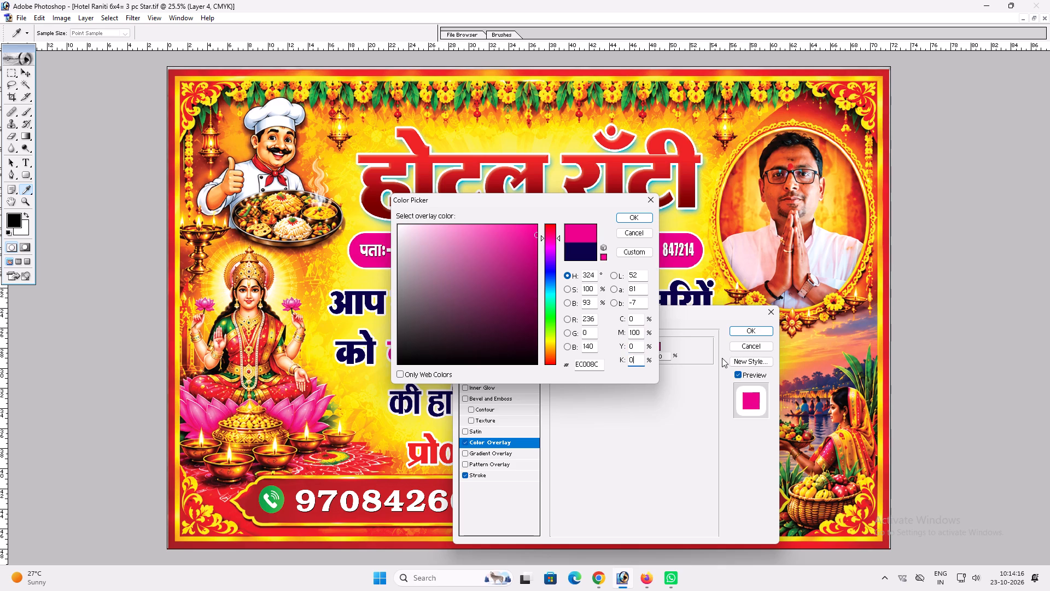
pyautogui.press('Return')
pyautogui.press('Return')
pyautogui.press('v')
pyautogui.press('v')
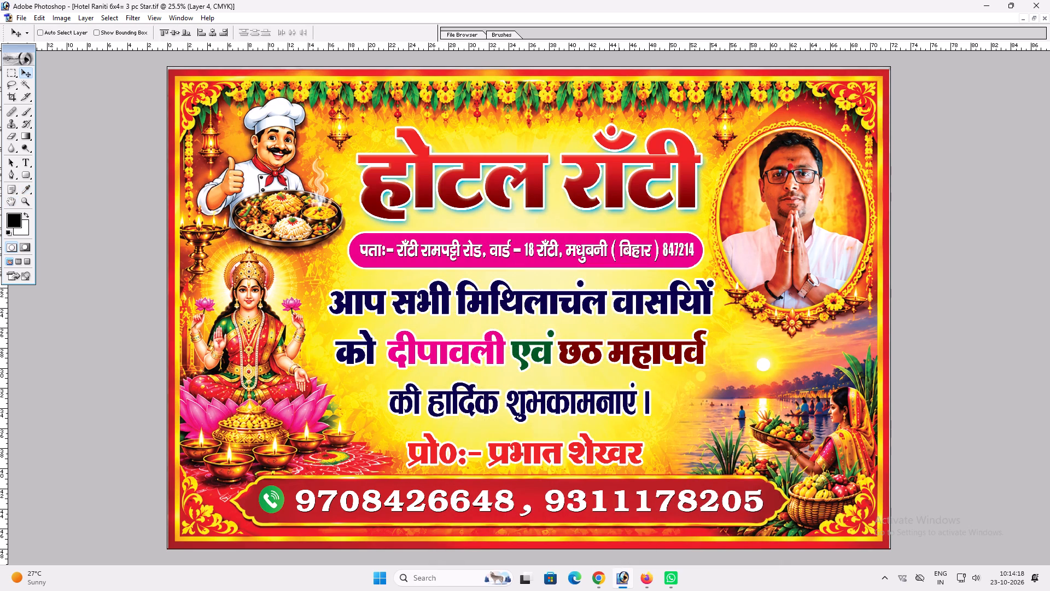
# Nudge the Hotel Raniti title slightly right and widen it to about 106%, keeping its height.
pyautogui.rightClick(619, 181)
pyautogui.moveTo(636, 185); pyautogui.dragTo(642, 187)
pyautogui.hotkey('ctrl', 't')
pyautogui.keyDown('shift'); pyautogui.moveTo(701, 150); pyautogui.dragTo(710, 148); pyautogui.keyUp('shift')
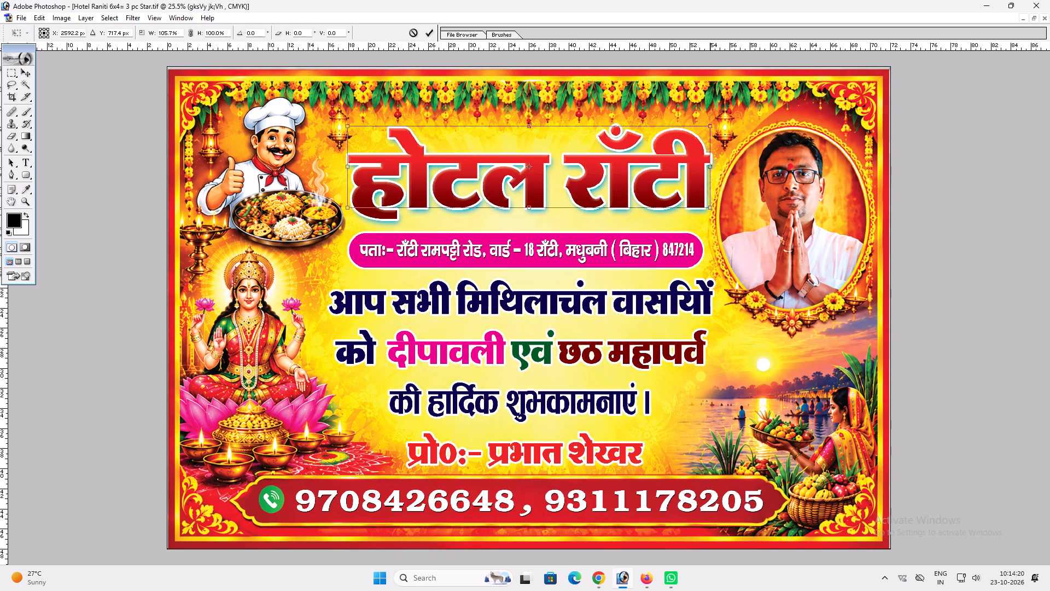
pyautogui.hotkey('shift', 'Return')
pyautogui.press('v')
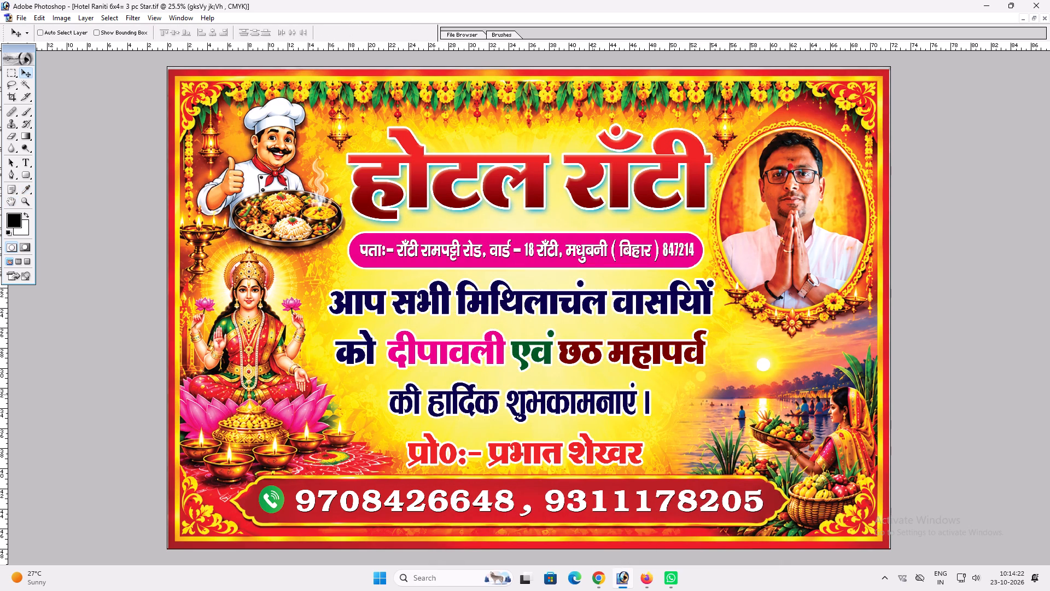
# Duplicate the greeting text up over the Hotel Raniti title and replace its wording with the single dark blue character क.
pyautogui.keyDown('ctrl'); pyautogui.click(592, 395); pyautogui.keyUp('ctrl')
pyautogui.keyDown('alt'); pyautogui.moveTo(592, 395); pyautogui.dragTo(591, 216); pyautogui.keyUp('alt')
pyautogui.press('t')
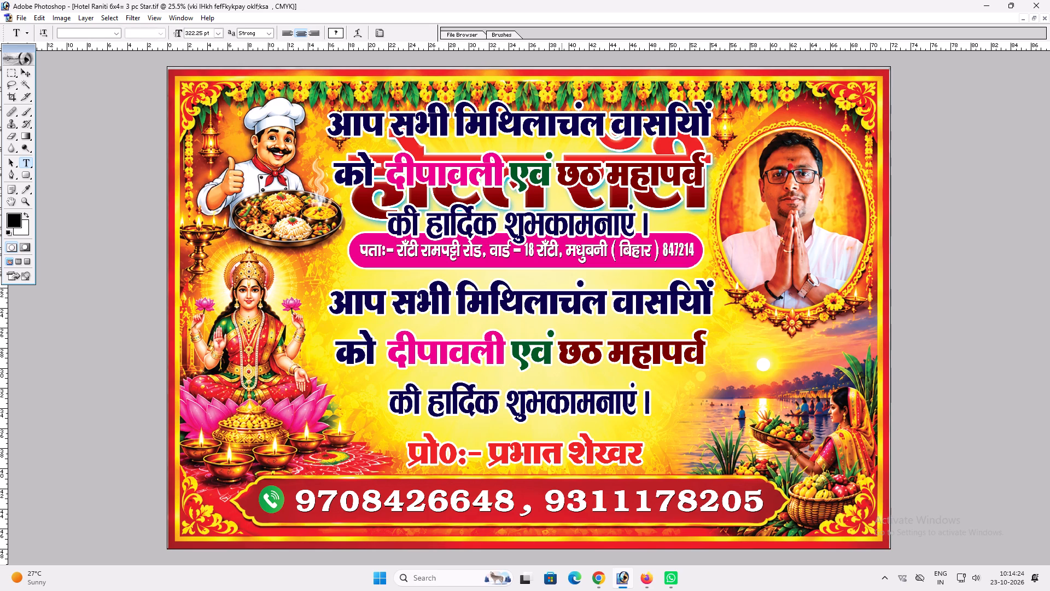
pyautogui.moveTo(562, 227); pyautogui.dragTo(545, 229)
pyautogui.hotkey('ctrl', 'c')
pyautogui.hotkey('ctrl', 'a')
pyautogui.hotkey('ctrl', 'v')
# Replace the duplicated text's content with the invocation !! श्री गणेशाय नमः !!.
pyautogui.hotkey('ctrl', 'a')
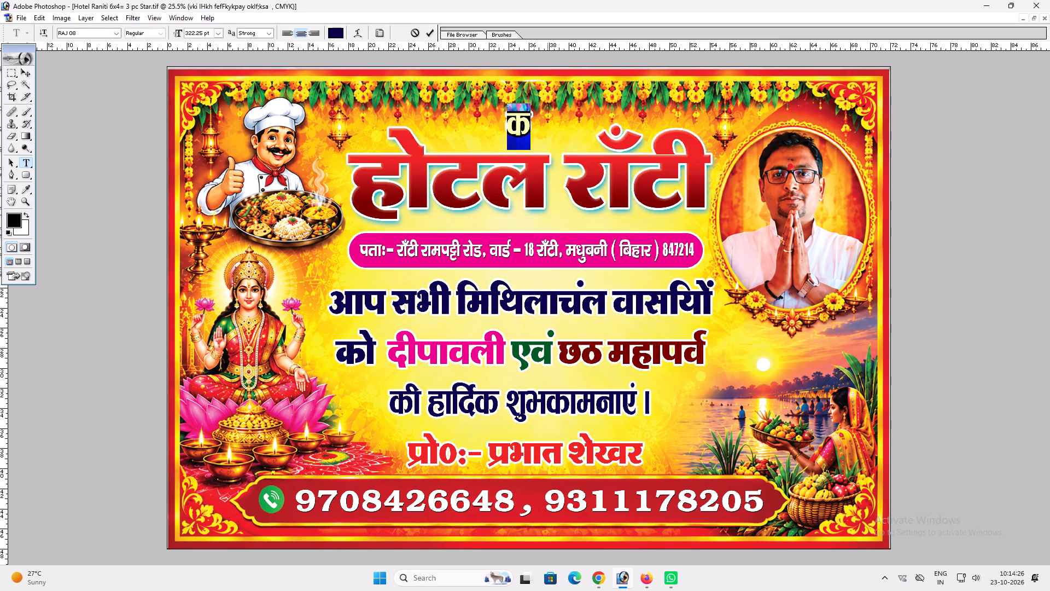
pyautogui.write('Jh c')
pyautogui.press('BackSpace')
pyautogui.write('x.ks')
pyautogui.press('Return')
pyautogui.press('BackSpace')
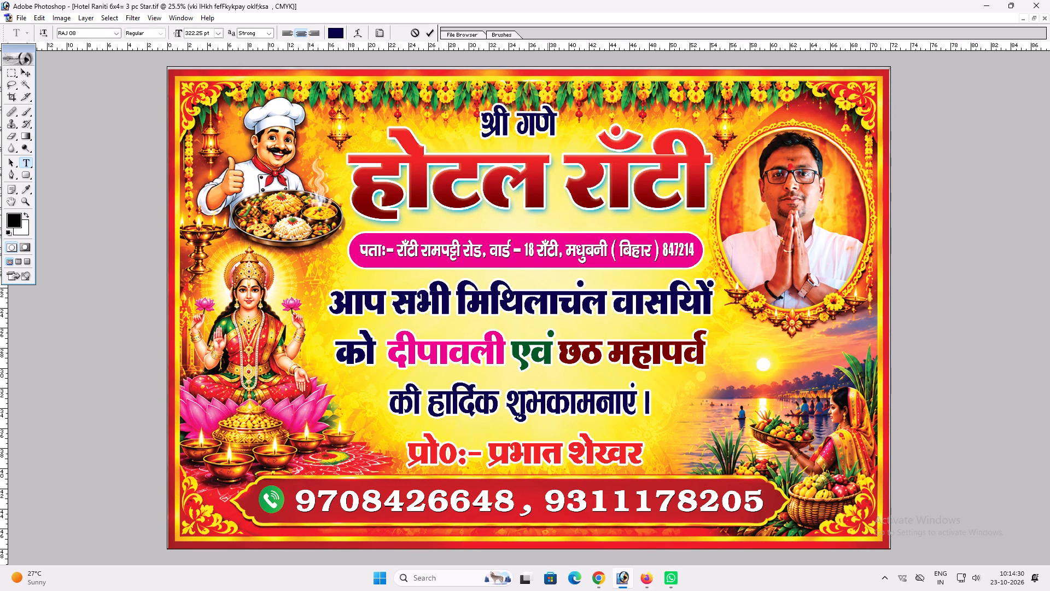
pyautogui.write("'kk;")
pyautogui.press('space')
pyautogui.write('ue')
pyautogui.write('%')
pyautogui.press('space')
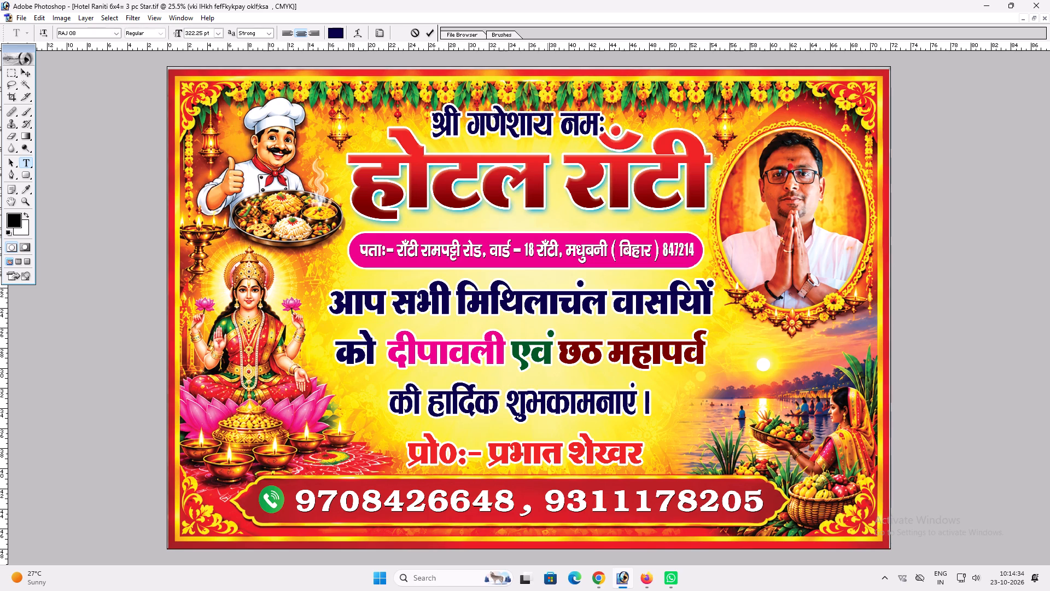
pyautogui.write('!!')
pyautogui.hotkey('shift', 'Home')
pyautogui.hotkey('shift', '!')
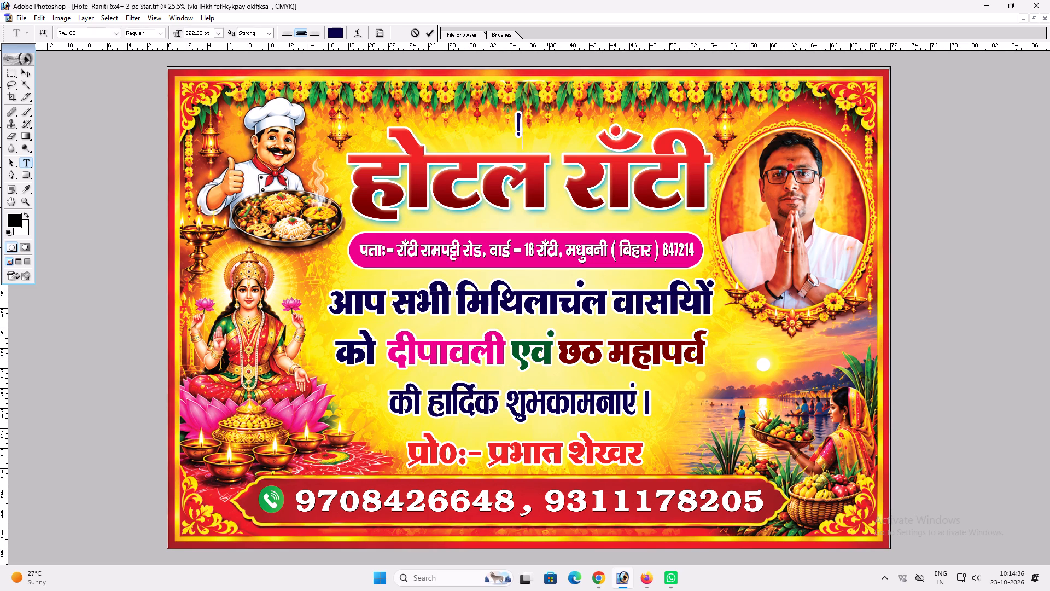
pyautogui.hotkey('ctrl', 'z')
pyautogui.click(426, 117)
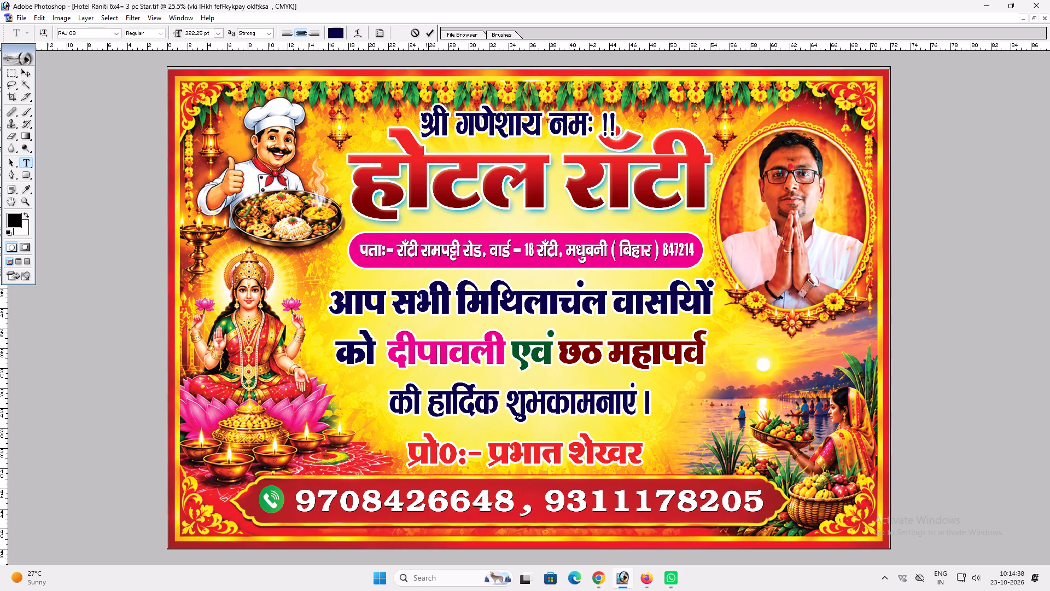
pyautogui.hotkey('shift', '!')
pyautogui.hotkey('shift', '!')
pyautogui.press('space')
pyautogui.press('Return')
# Scale the invocation line down and place it centered just above the Hotel Raniti title, between its upper strokes.
pyautogui.hotkey('ctrl', 't')
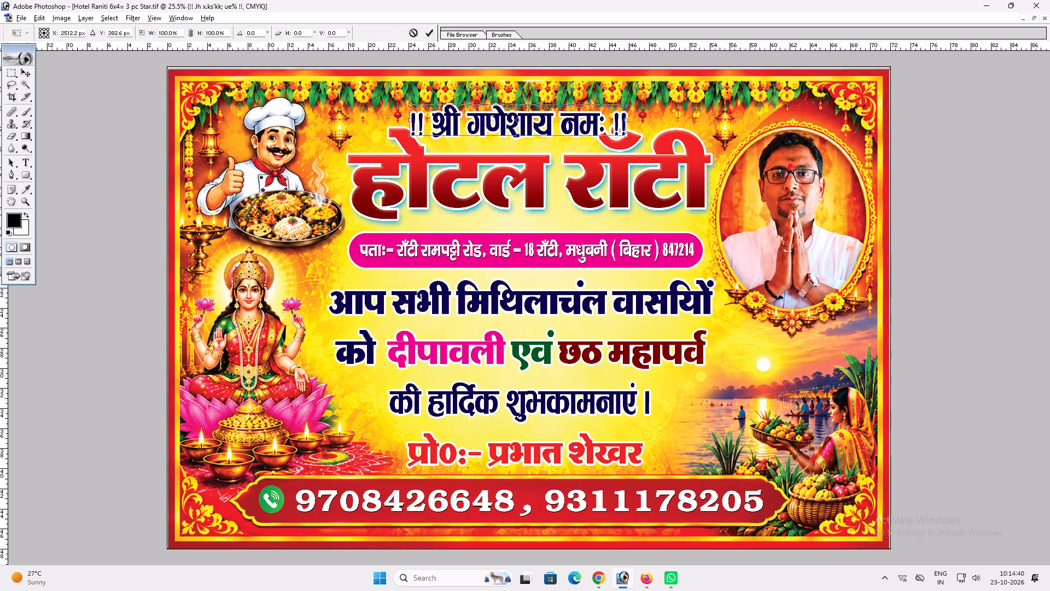
pyautogui.keyDown('alt'); pyautogui.keyDown('shift'); pyautogui.moveTo(628, 135); pyautogui.dragTo(585, 122); pyautogui.keyUp('shift'); pyautogui.keyUp('alt')
pyautogui.press('Return')
pyautogui.write('vv')
pyautogui.moveTo(568, 123); pyautogui.dragTo(560, 137)
pyautogui.hotkey('ctrl', 't')
pyautogui.moveTo(574, 132); pyautogui.dragTo(581, 131)
pyautogui.hotkey('shift', 'Return')
pyautogui.press('v')
pyautogui.click(571, 130)
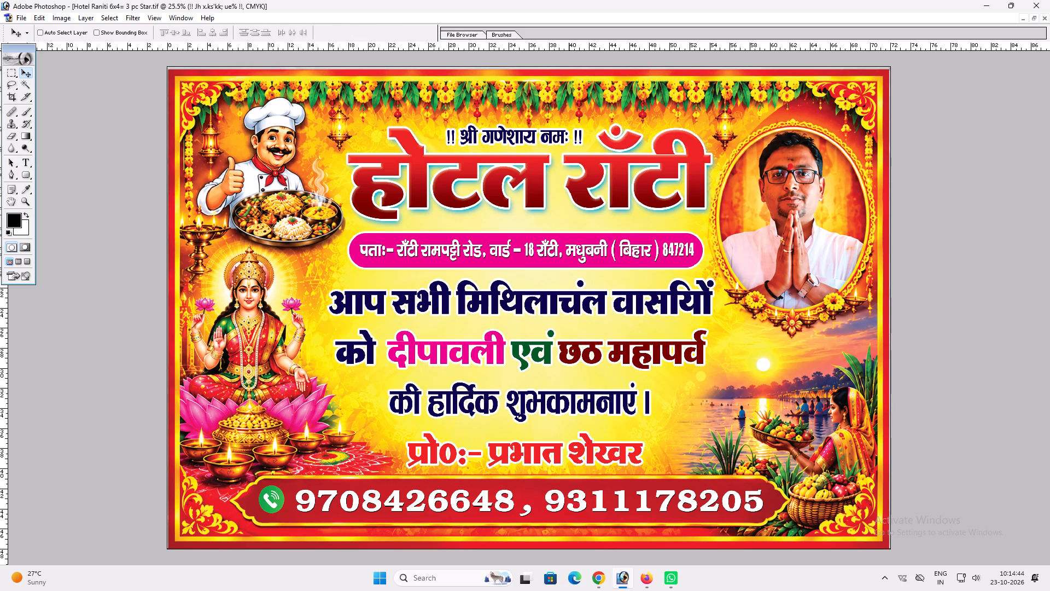
# Give the invocation line a blue color overlay with C 100, M 60, Y 0, K 0.
pyautogui.hotkey('alt', 'l')
pyautogui.hotkey('alt', 'y')
pyautogui.press('n')
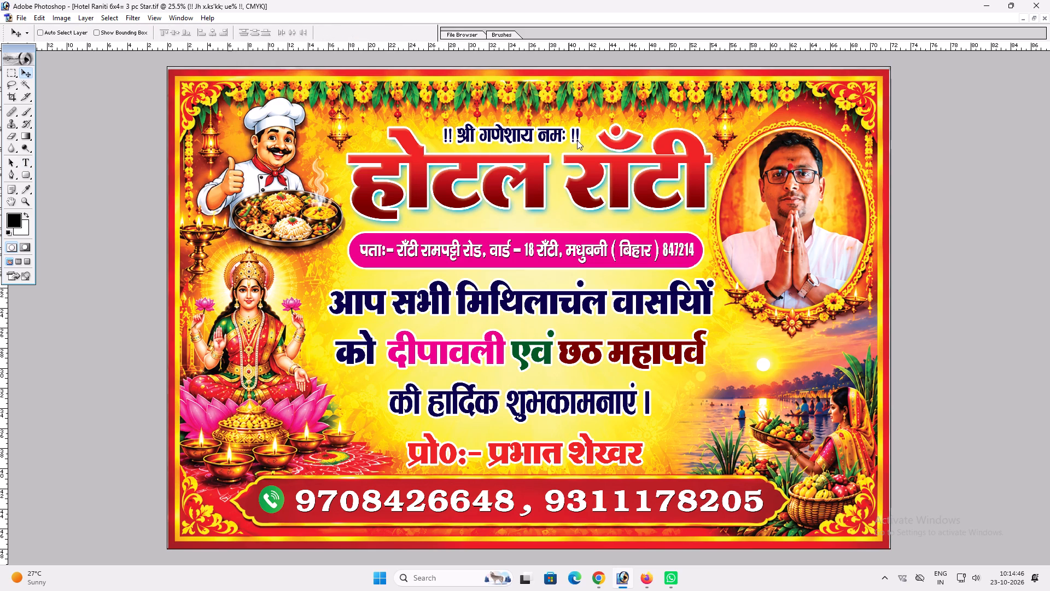
pyautogui.click(498, 441)
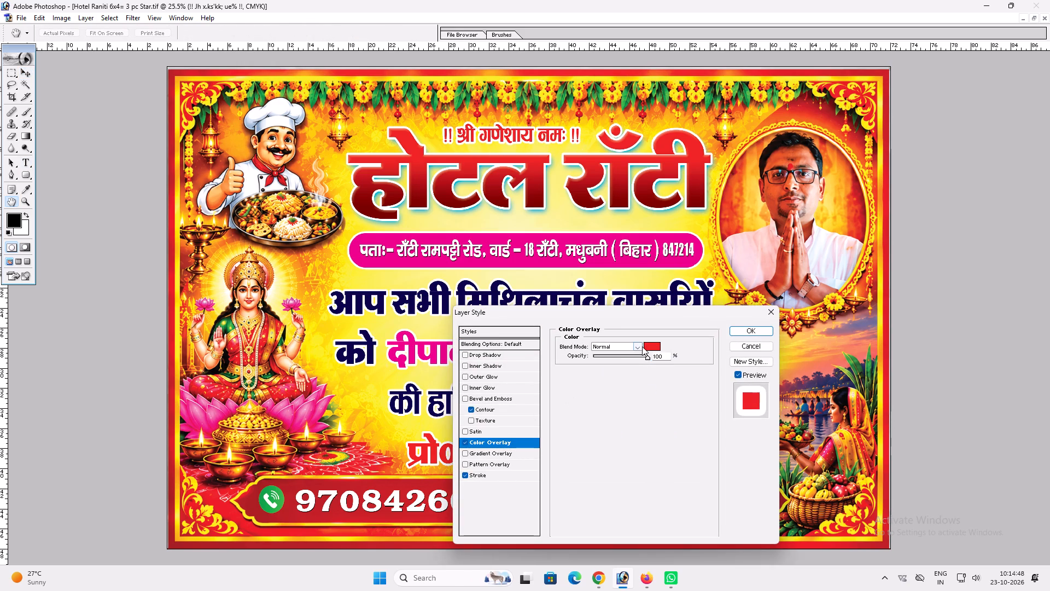
pyautogui.click(654, 347)
pyautogui.press('Tab')
pyautogui.hotkey('shift', 'Tab')
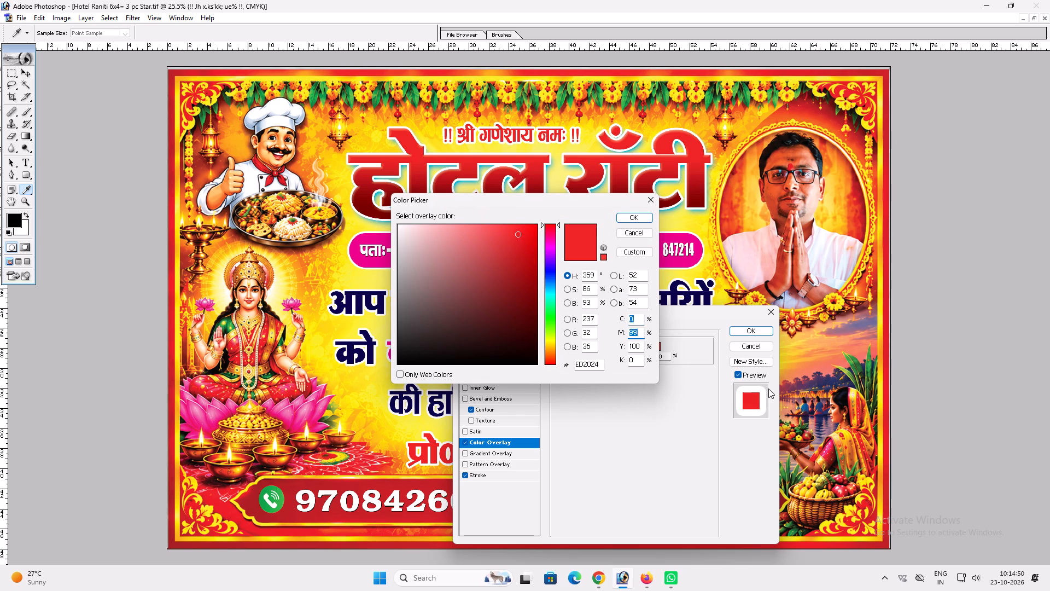
pyautogui.write('100')
pyautogui.press('Tab')
pyautogui.press('6')
pyautogui.press('0')
pyautogui.press('Tab')
pyautogui.press('0')
pyautogui.press('Return')
pyautogui.press('Return')
pyautogui.press('v')
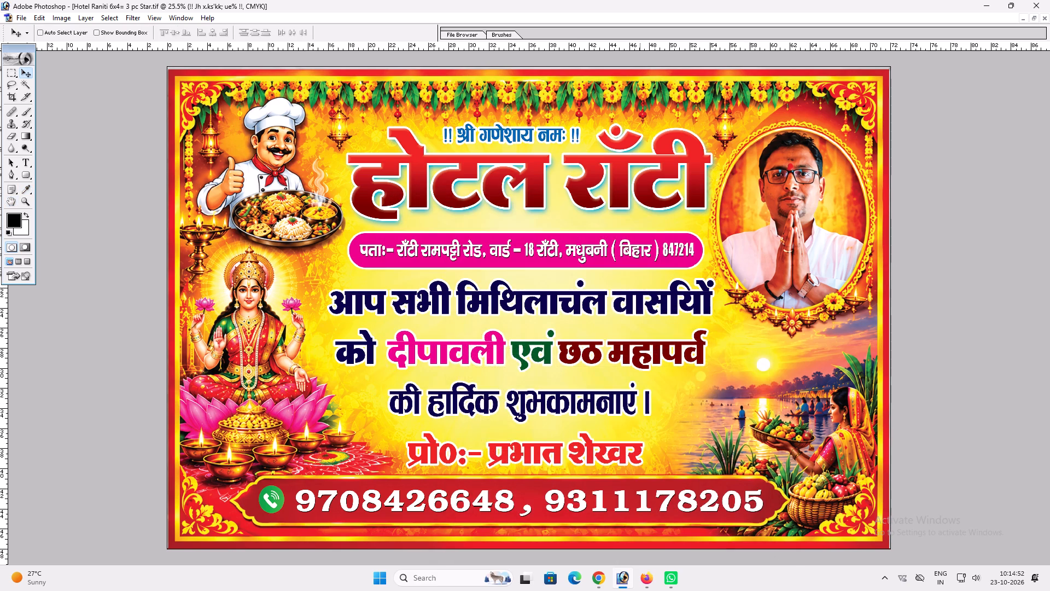
# Enlarge the blue invocation line slightly about its center above the title.
pyautogui.hotkey('ctrl', 't')
pyautogui.keyDown('alt'); pyautogui.keyDown('shift'); pyautogui.moveTo(580, 134); pyautogui.dragTo(590, 134); pyautogui.keyUp('shift'); pyautogui.keyUp('alt')
pyautogui.press('Return')
pyautogui.press('v')
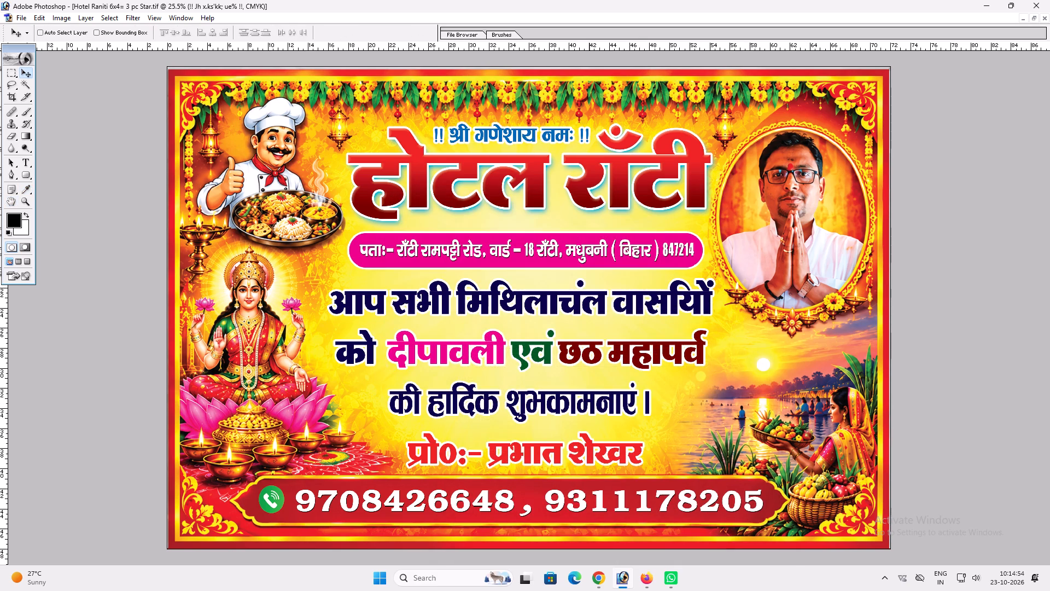
# Move the invocation line slightly up and scale it proportionally to about 97%.
pyautogui.keyDown('shift'); pyautogui.click(538, 138); pyautogui.keyUp('shift')
pyautogui.hotkey('ctrl', 't')
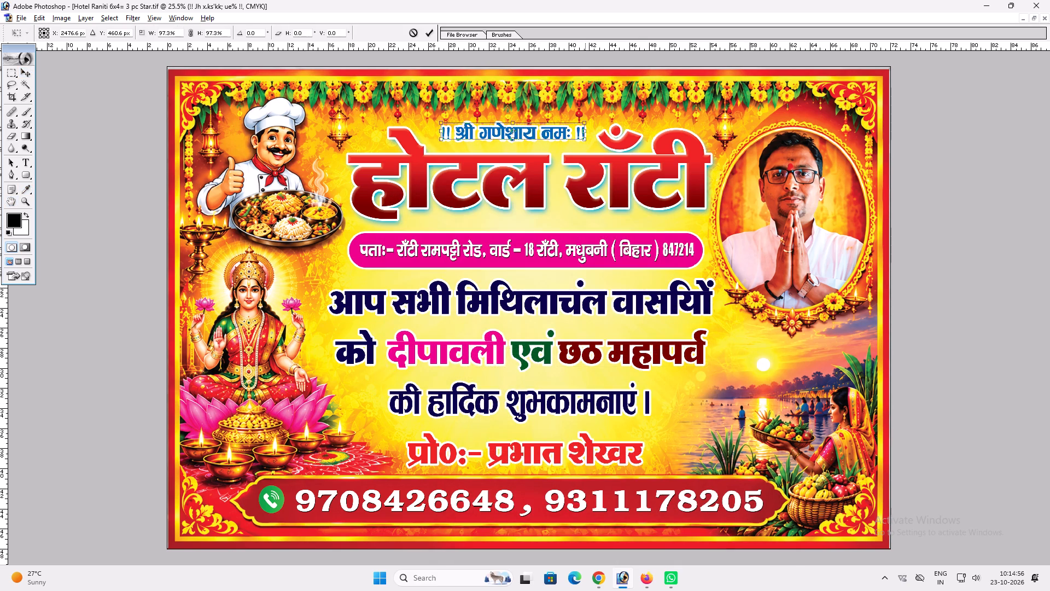
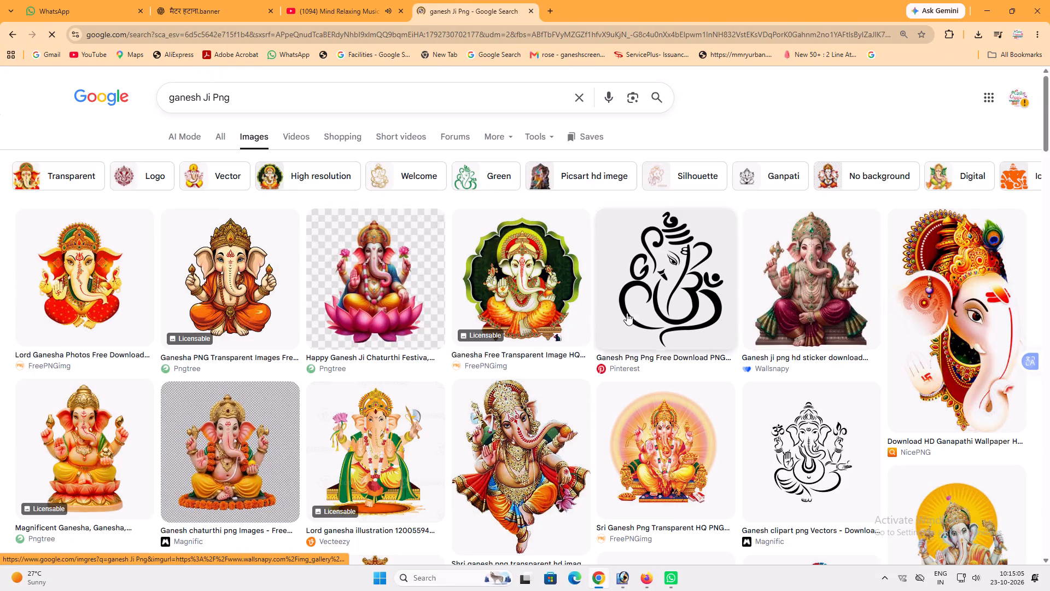
# Find the colorful enthroned Lord Ganesha image with the red arched backdrop in the image results and copy it.
pyautogui.scroll(-3, 521, 419)
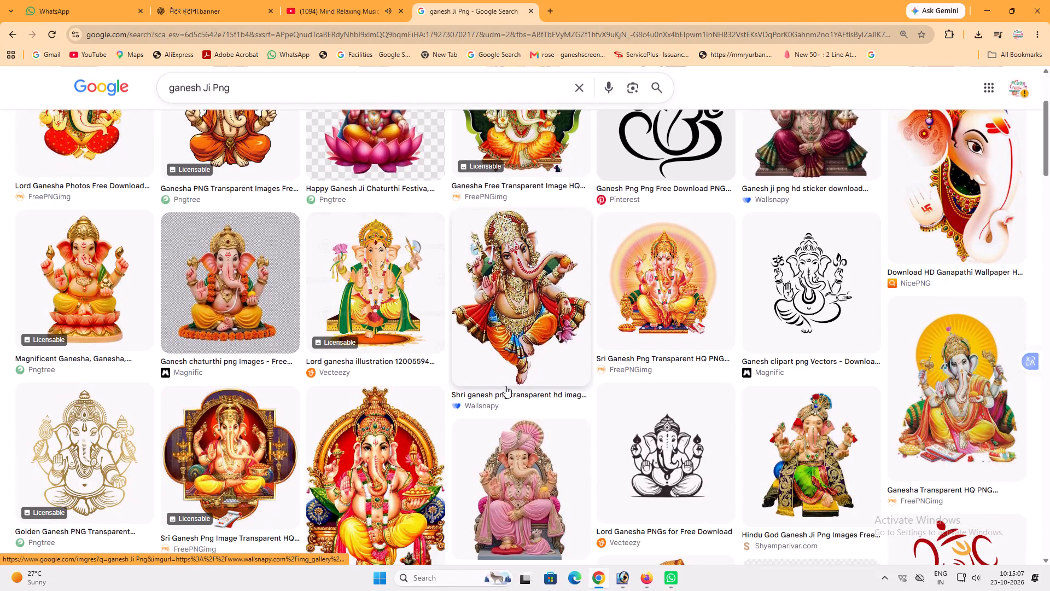
pyautogui.scroll(-2, 505, 384)
pyautogui.click(417, 356)
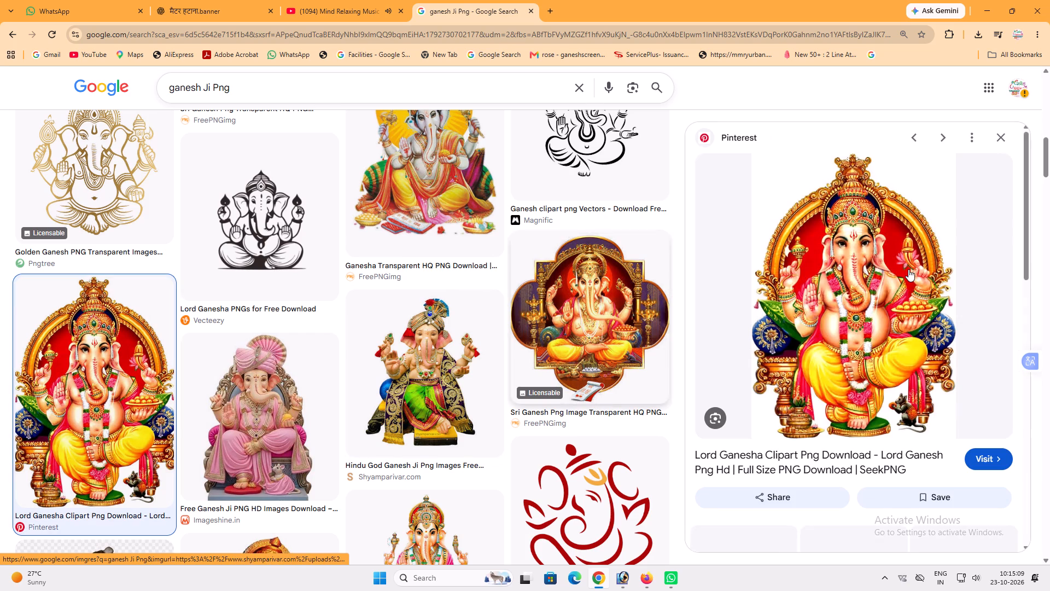
pyautogui.rightClick(875, 223)
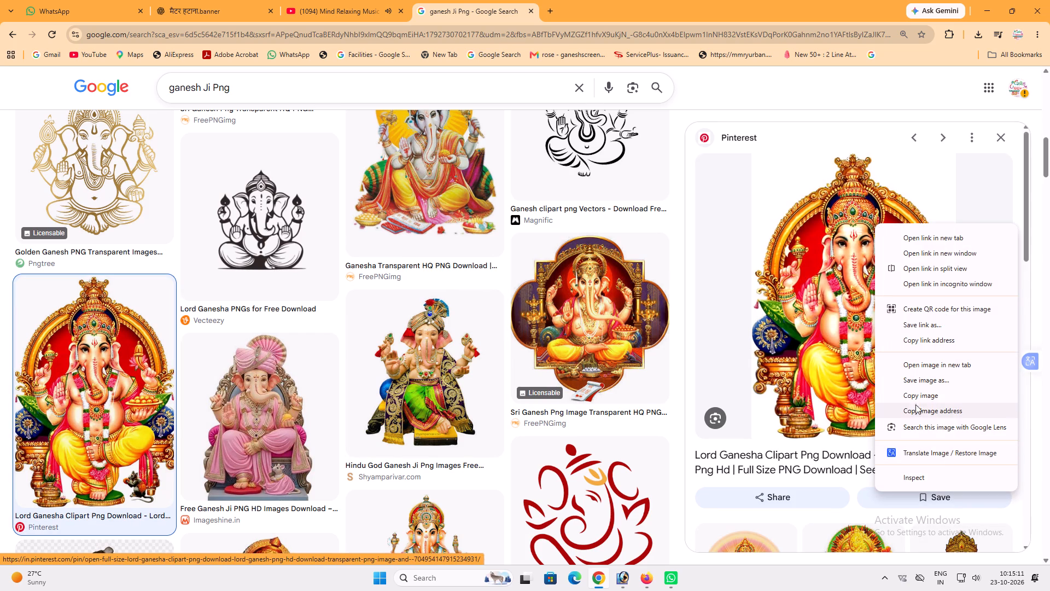
pyautogui.click(913, 393)
# Switch to Photoshop, paste the Ganesha image into the banner and delete its white background.
pyautogui.click(626, 579)
pyautogui.hotkey('ctrl', 'v')
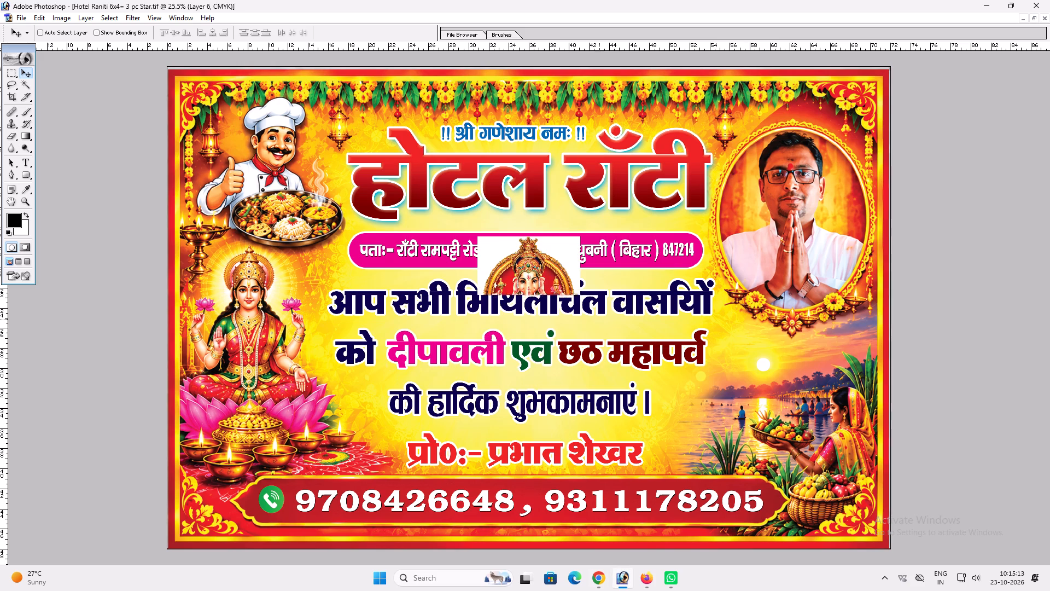
pyautogui.press('w')
pyautogui.click(569, 268)
pyautogui.press('Delete')
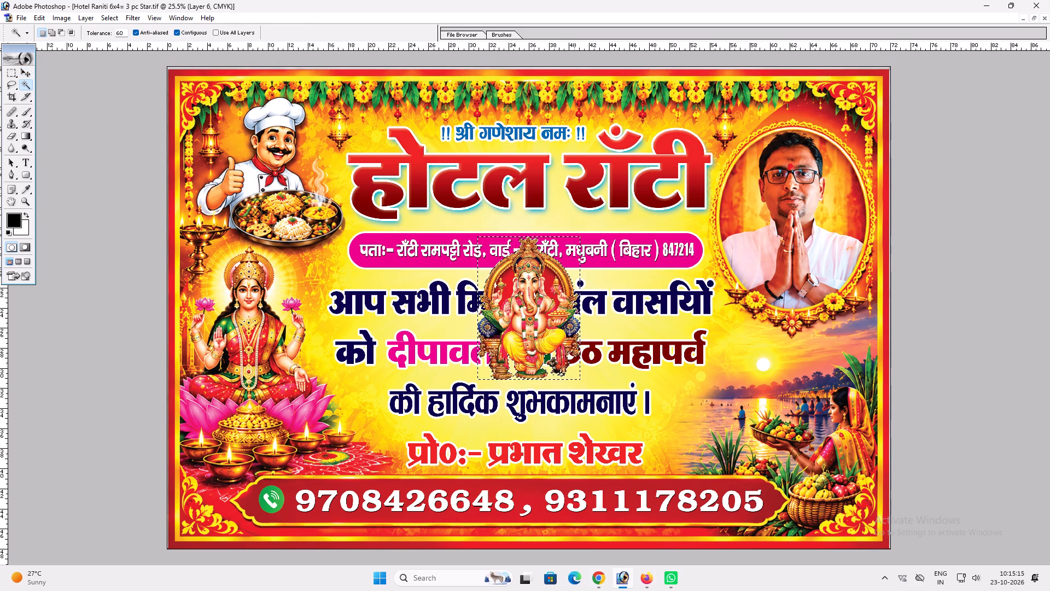
pyautogui.hotkey('ctrl', 'd')
# Place the Ganesha image beside the proprietor line, above the phone strip's right part, and scale it proportionally to about 72%.
pyautogui.press('v')
pyautogui.press('v')
pyautogui.moveTo(527, 311); pyautogui.dragTo(703, 402)
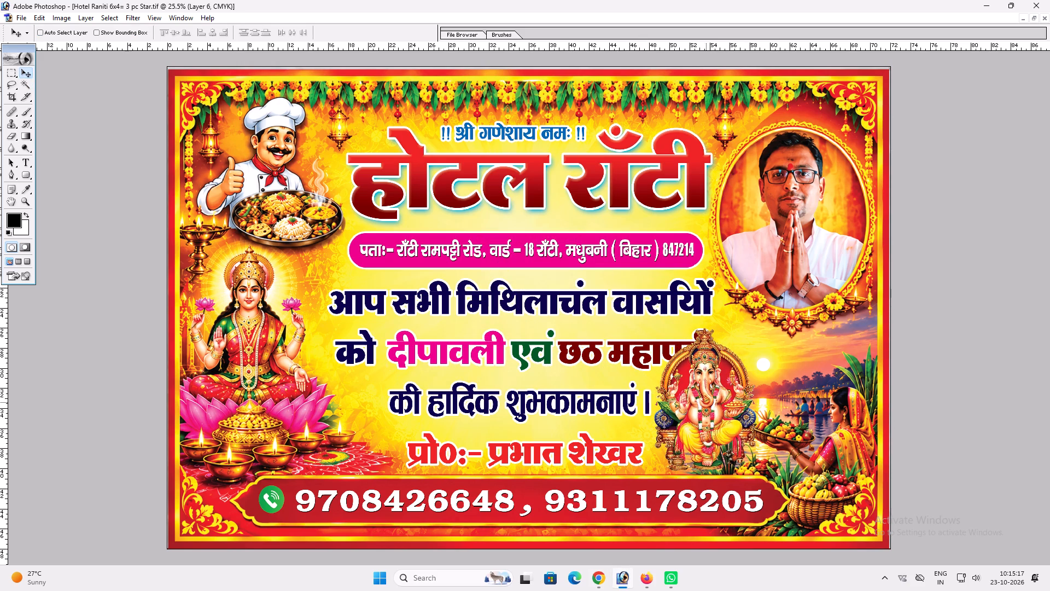
pyautogui.hotkey('ctrl', 't')
pyautogui.keyDown('shift'); pyautogui.moveTo(754, 331); pyautogui.dragTo(728, 375); pyautogui.keyUp('shift')
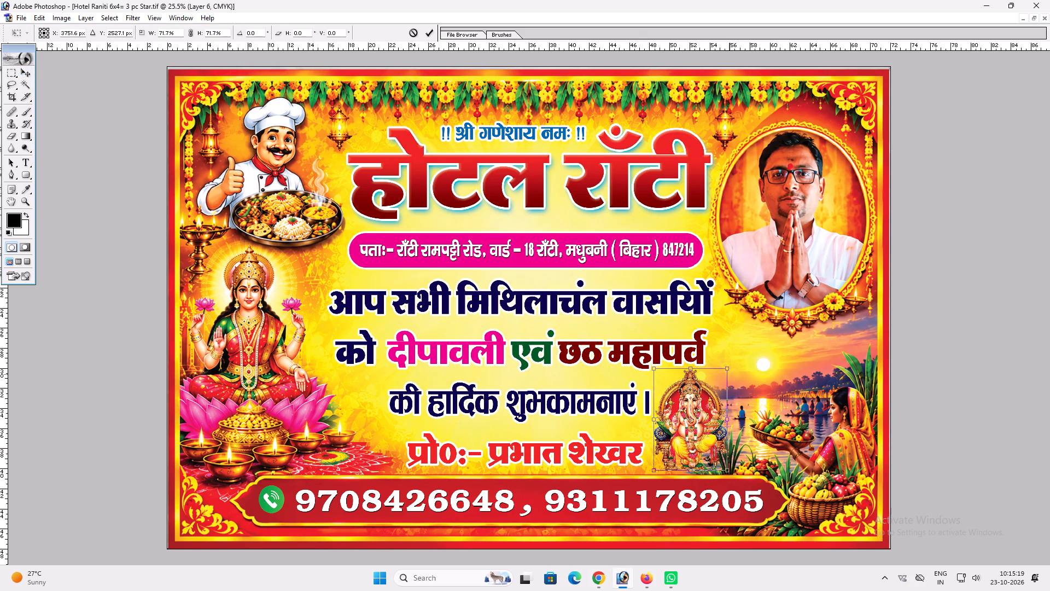
pyautogui.keyDown('shift'); pyautogui.click(713, 372); pyautogui.keyUp('shift')
pyautogui.hotkey('shift', 'Return')
pyautogui.click(705, 387)
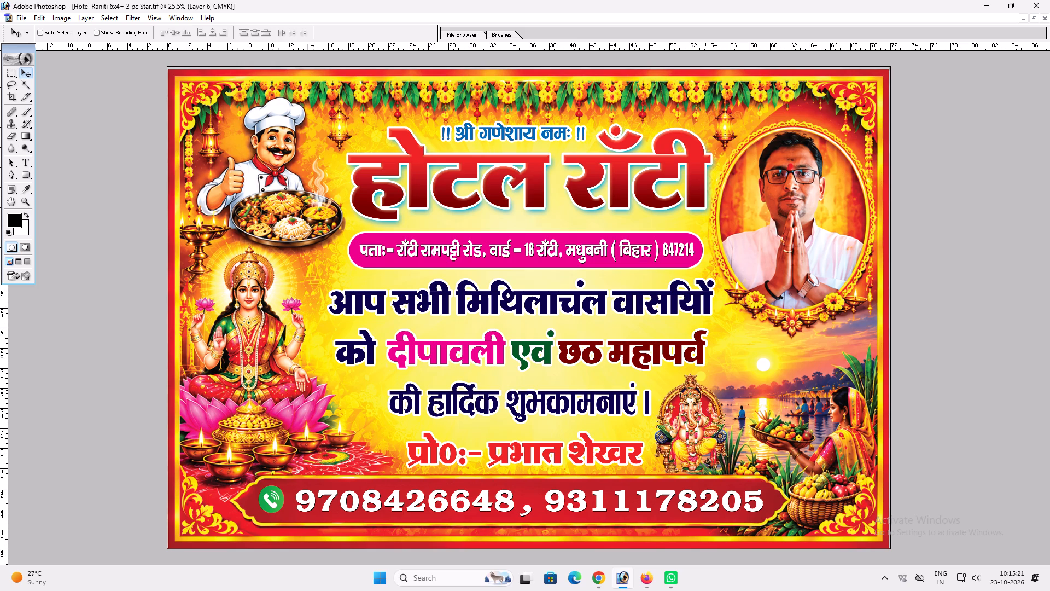
# Enlarge the Ganesha image proportionally to about 105% and nudge it slightly right, toward the river scene.
pyautogui.hotkey('ctrl', 't')
pyautogui.keyDown('shift'); pyautogui.moveTo(727, 372); pyautogui.dragTo(735, 370); pyautogui.keyUp('shift')
pyautogui.keyDown('shift'); pyautogui.click(733, 385); pyautogui.keyUp('shift')
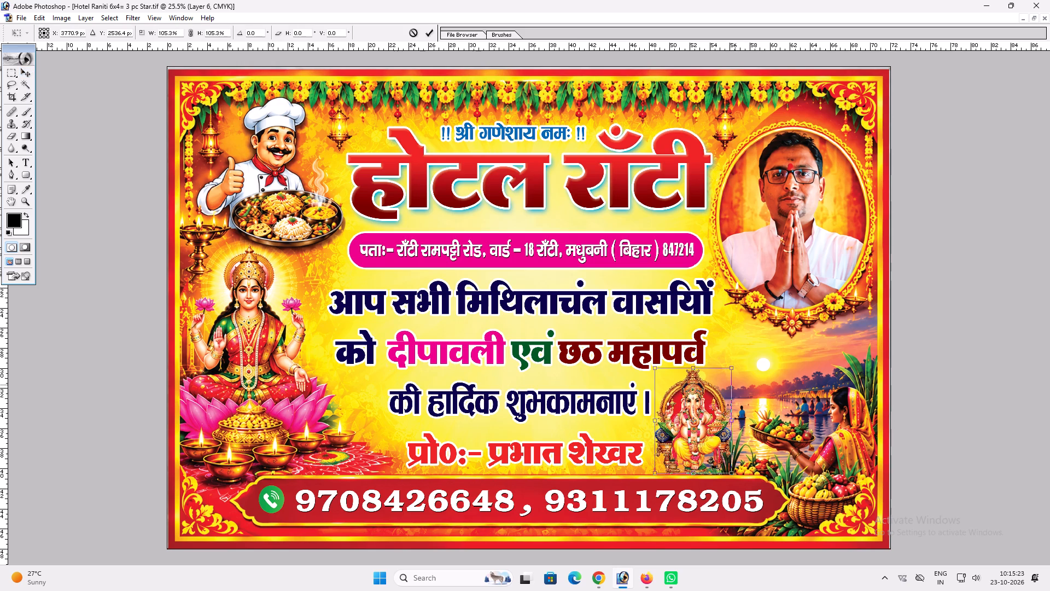
pyautogui.hotkey('shift', 'Return')
pyautogui.press('v')
pyautogui.keyDown('shift'); pyautogui.click(720, 399); pyautogui.keyUp('shift')
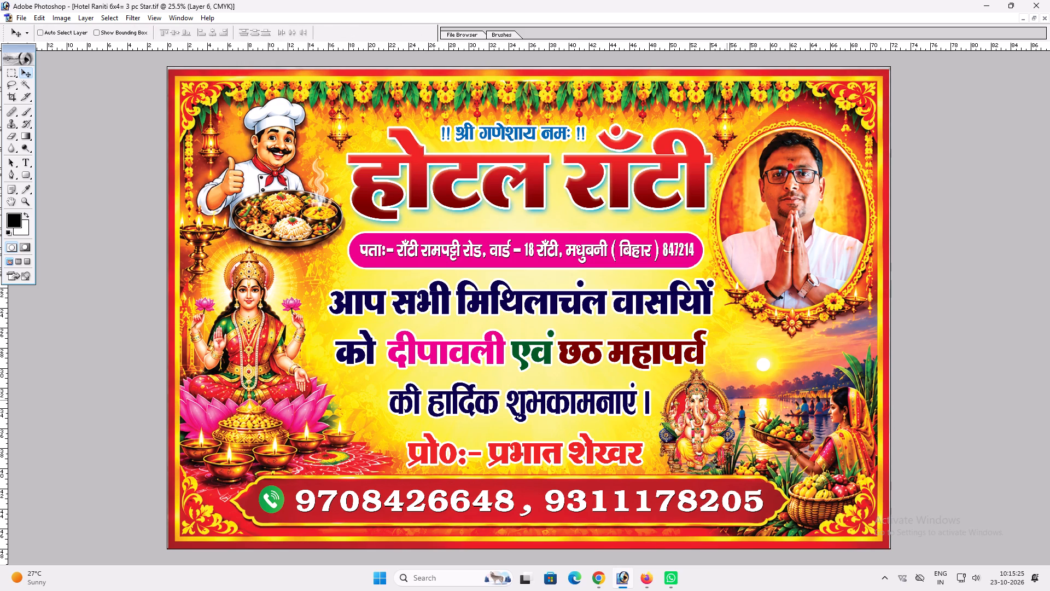
pyautogui.hotkey('ctrl', 't')
pyautogui.press('Return')
# Duplicate the Ganesha image to the opposite side of the proprietor line, next to the Lakshmi artwork.
pyautogui.keyDown('alt'); pyautogui.keyDown('shift'); pyautogui.moveTo(705, 415); pyautogui.dragTo(367, 434); pyautogui.keyUp('shift'); pyautogui.keyUp('alt')
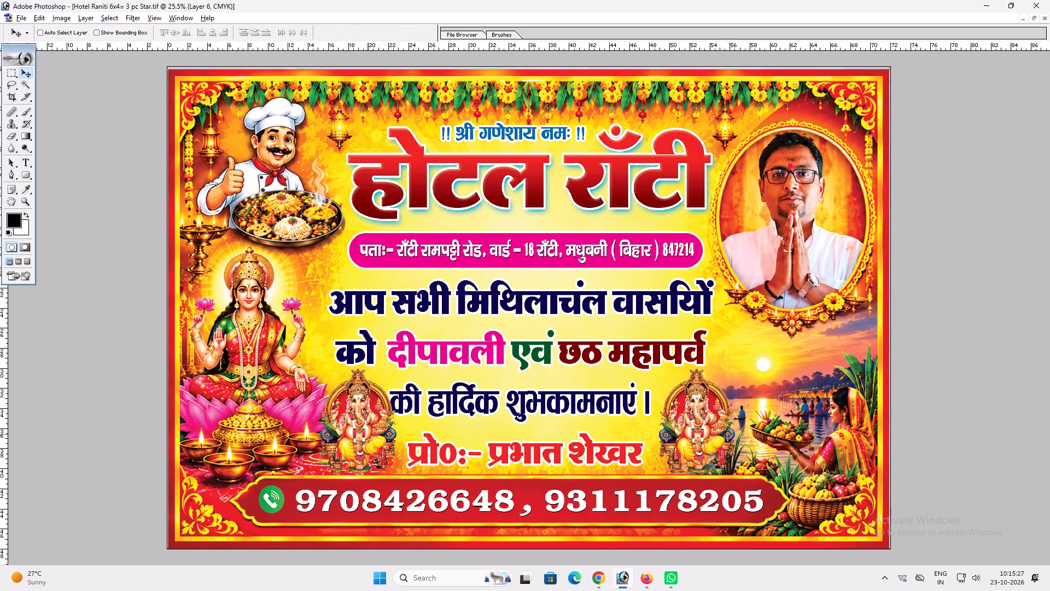
pyautogui.keyDown('alt'); pyautogui.keyDown('shift'); pyautogui.moveTo(367, 434); pyautogui.dragTo(368, 434); pyautogui.keyUp('shift'); pyautogui.keyUp('alt')
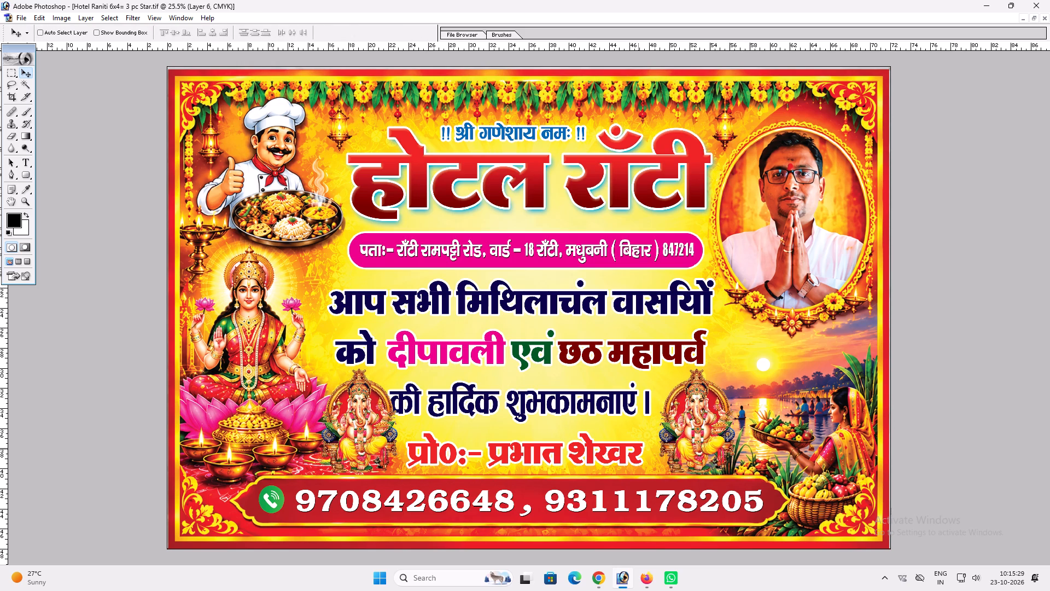
# Scale the red proprietor line down proportionally to about 93.5% about its center.
pyautogui.keyDown('ctrl'); pyautogui.click(638, 449); pyautogui.keyUp('ctrl')
pyautogui.hotkey('ctrl', 't')
pyautogui.keyDown('shift'); pyautogui.moveTo(642, 433); pyautogui.dragTo(633, 434); pyautogui.keyUp('shift')
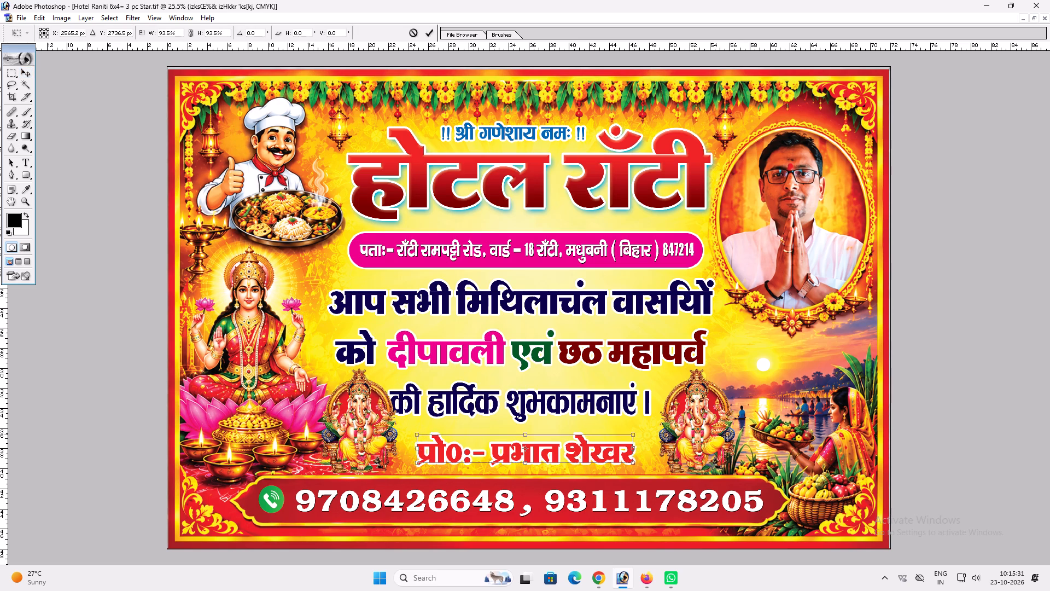
pyautogui.hotkey('shift', 'Return')
# Scale the three-line greeting text down about its center and move it up toward the address pill.
pyautogui.press('t')
pyautogui.click(603, 410)
pyautogui.press('Return')
pyautogui.hotkey('ctrl', 't')
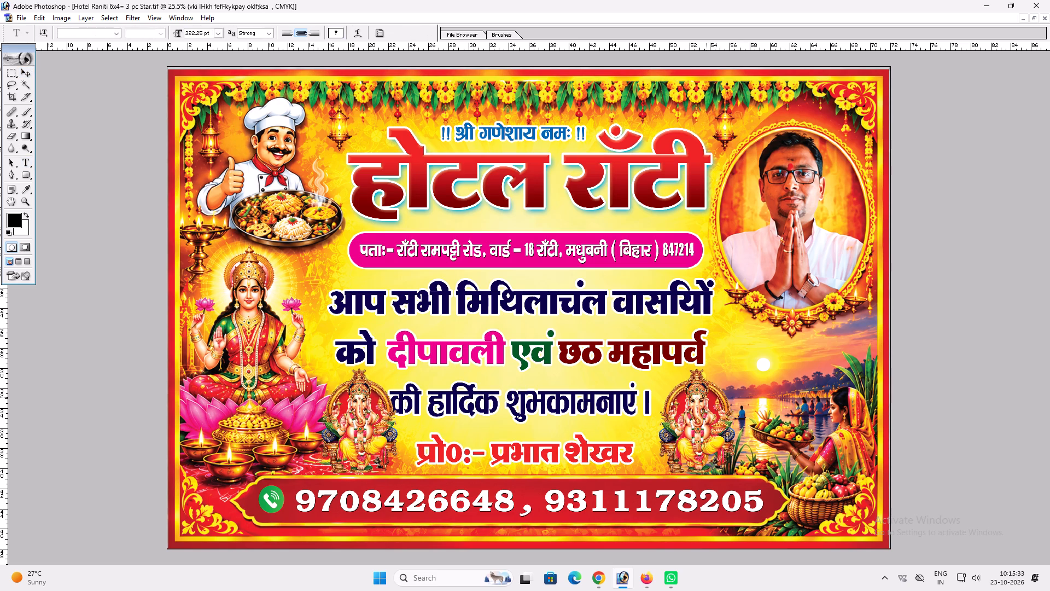
pyautogui.keyDown('alt'); pyautogui.keyDown('shift'); pyautogui.moveTo(711, 414); pyautogui.dragTo(693, 410); pyautogui.keyUp('shift'); pyautogui.keyUp('alt')
pyautogui.hotkey('shift', 'Return')
pyautogui.press('v')
pyautogui.moveTo(614, 385); pyautogui.dragTo(617, 378)
# Widen the greeting text slightly about its center.
pyautogui.hotkey('ctrl', 't')
pyautogui.keyDown('alt'); pyautogui.keyDown('shift'); pyautogui.moveTo(701, 298); pyautogui.dragTo(713, 297); pyautogui.keyUp('shift'); pyautogui.keyUp('alt')
pyautogui.keyDown('shift'); pyautogui.click(669, 280); pyautogui.keyUp('shift')
pyautogui.hotkey('shift', 'Return')
pyautogui.press('v')
# Shift the duplicated Ganesha image slightly right, away from the Lakshmi artwork.
pyautogui.keyDown('ctrl'); pyautogui.click(354, 403); pyautogui.keyUp('ctrl')
pyautogui.keyDown('shift'); pyautogui.moveTo(356, 403); pyautogui.dragTo(361, 401); pyautogui.keyUp('shift')
pyautogui.keyDown('shift'); pyautogui.click(369, 402); pyautogui.keyUp('shift')
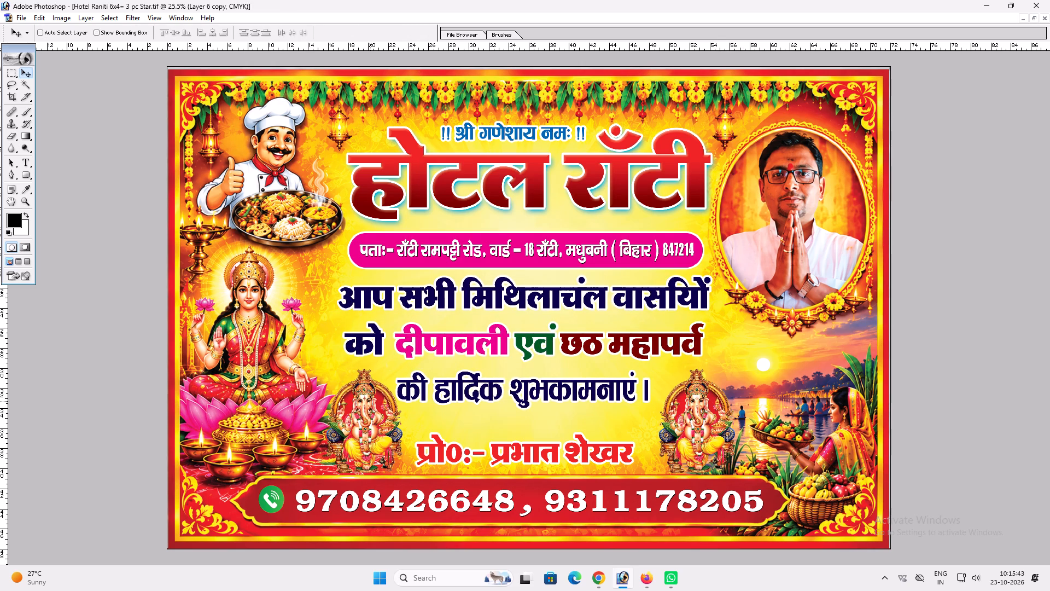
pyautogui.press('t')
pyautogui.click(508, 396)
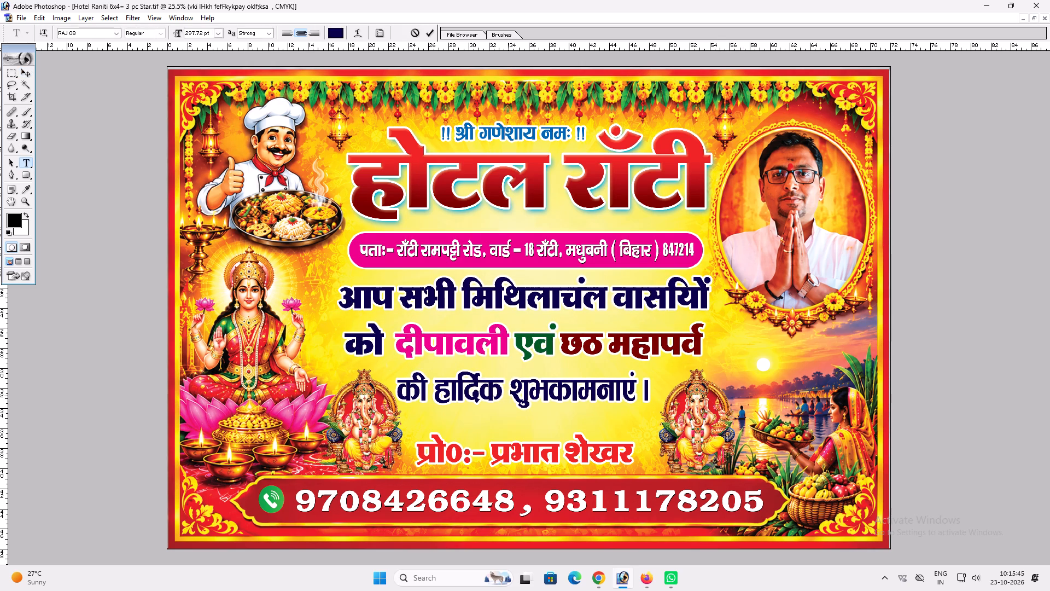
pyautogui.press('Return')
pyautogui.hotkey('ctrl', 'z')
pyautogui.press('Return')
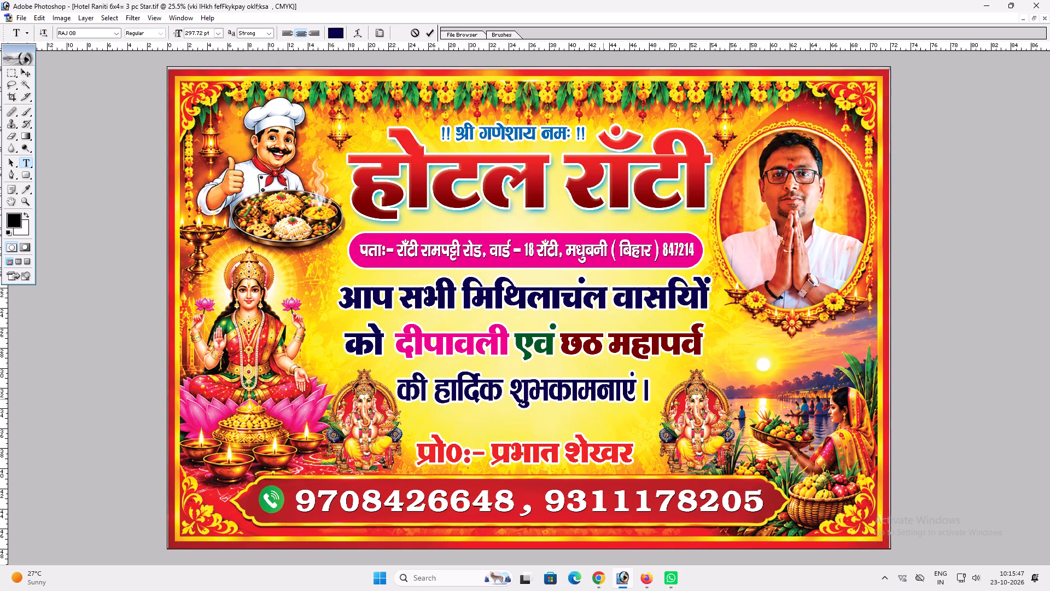
# Narrow the greeting text to about 92.6% width about its center, keeping its height at 100%.
pyautogui.hotkey('ctrl', 't')
pyautogui.keyDown('alt'); pyautogui.keyDown('shift'); pyautogui.moveTo(708, 300); pyautogui.dragTo(693, 302); pyautogui.keyUp('shift'); pyautogui.keyUp('alt')
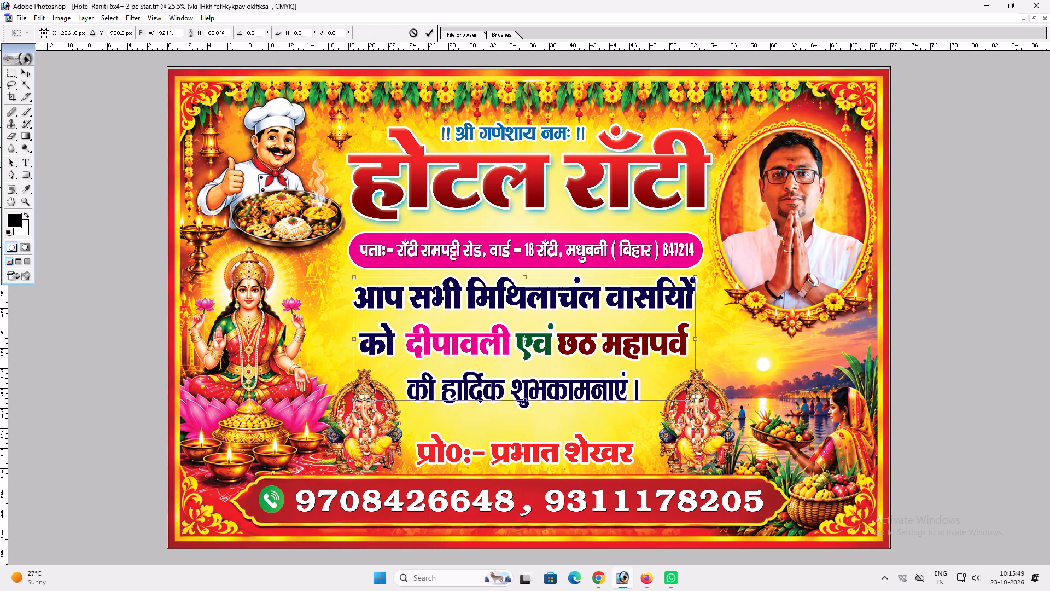
pyautogui.keyDown('alt'); pyautogui.keyDown('shift'); pyautogui.moveTo(693, 302); pyautogui.dragTo(692, 303); pyautogui.keyUp('shift'); pyautogui.keyUp('alt')
pyautogui.keyDown('shift'); pyautogui.click(650, 279); pyautogui.keyUp('shift')
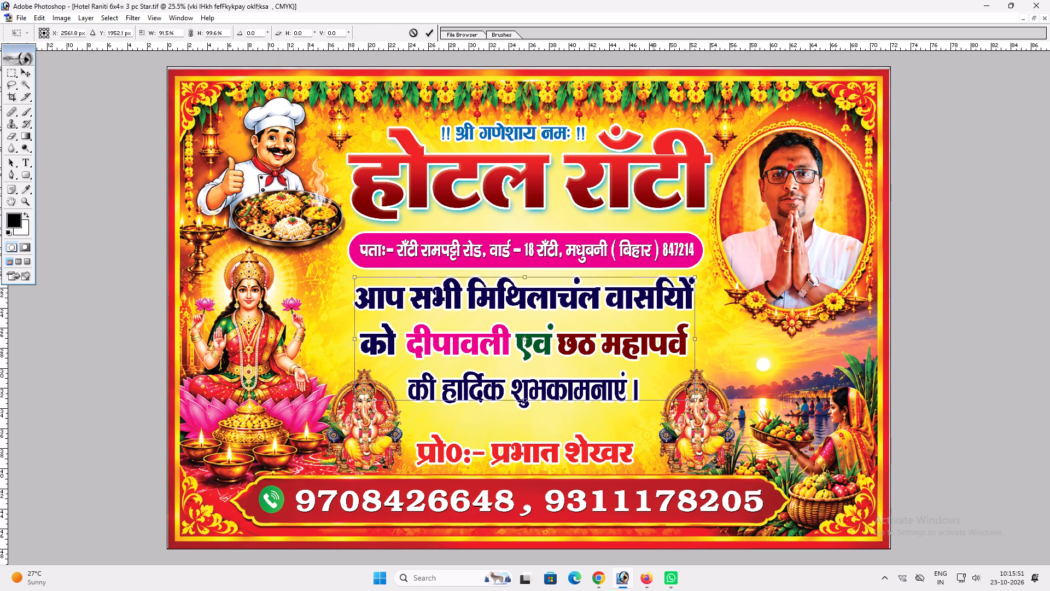
pyautogui.keyDown('alt'); pyautogui.keyDown('shift'); pyautogui.click(696, 299); pyautogui.keyUp('shift'); pyautogui.keyUp('alt')
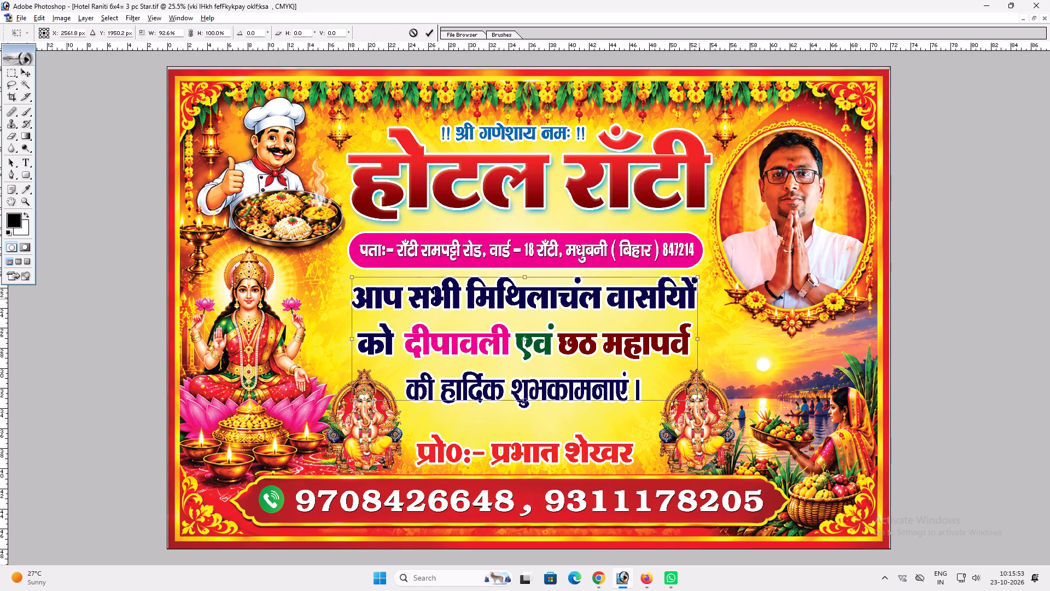
pyautogui.press('Return')
pyautogui.press('v')
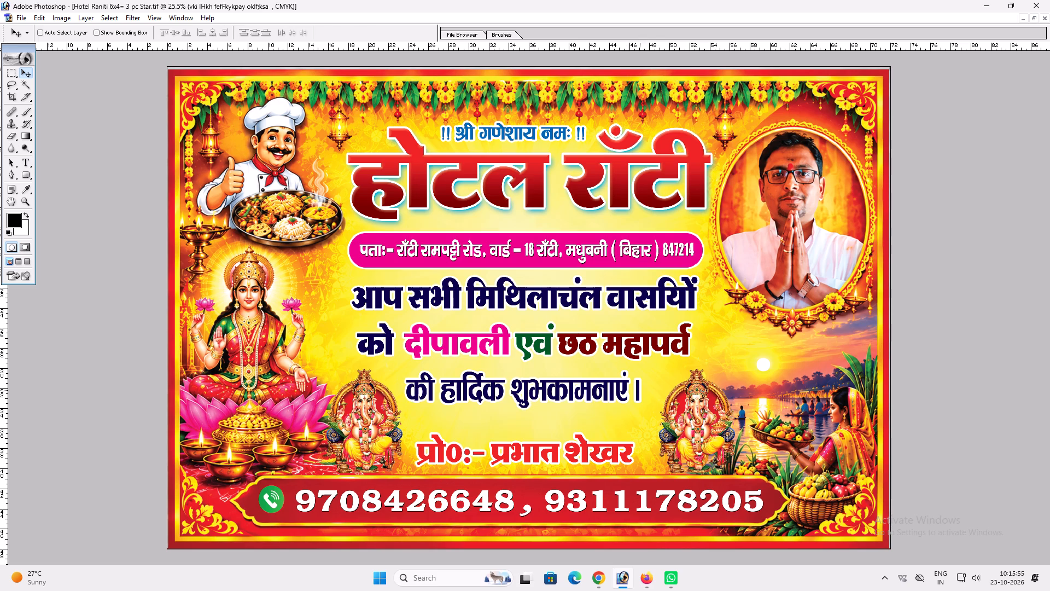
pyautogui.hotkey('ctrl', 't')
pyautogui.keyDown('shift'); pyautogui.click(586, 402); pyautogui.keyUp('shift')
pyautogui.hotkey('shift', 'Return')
# Remove the closing danda after शुभकामनाएं and add a fourth greeting line reading व स्वागत.
pyautogui.press('t')
pyautogui.click(570, 392)
pyautogui.moveTo(630, 393); pyautogui.dragTo(640, 393)
pyautogui.press('BackSpace')
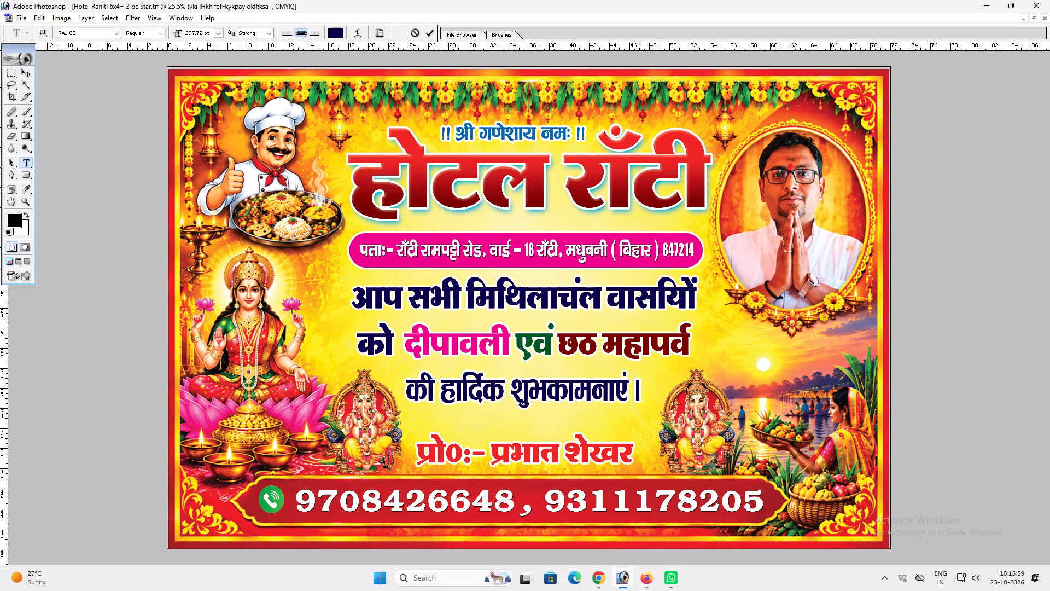
pyautogui.press('End')
pyautogui.press('Return')
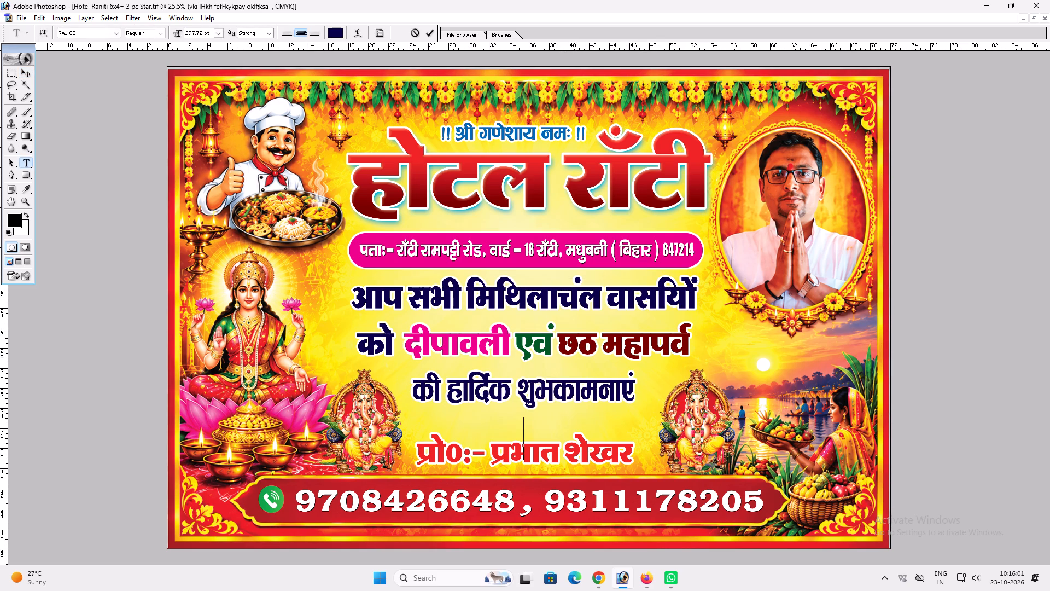
pyautogui.write('o Lokxr')
# Tighten the line spacing of the whole greeting so all four lines fit above the proprietor line.
pyautogui.hotkey('ctrl', 'a')
pyautogui.hotkey('alt', 'Up')
pyautogui.hotkey('alt', 'Up')
pyautogui.hotkey('alt', 'Up')
pyautogui.hotkey('alt', 'Up')
pyautogui.hotkey('alt', 'Up')
pyautogui.hotkey('alt', 'Up')
pyautogui.hotkey('alt', 'Up')
pyautogui.hotkey('alt', 'Up')
pyautogui.hotkey('alt', 'Up')
pyautogui.hotkey('alt', 'Up')
pyautogui.hotkey('alt', 'Up')
pyautogui.hotkey('alt', 'Up')
pyautogui.hotkey('alt', 'Up')
pyautogui.hotkey('alt', 'Up')
pyautogui.hotkey('alt', 'Up')
pyautogui.hotkey('alt', 'Up')
pyautogui.hotkey('alt', 'Up')
pyautogui.hotkey('alt', 'Up')
pyautogui.hotkey('alt', 'Up')
pyautogui.hotkey('alt', 'Up')
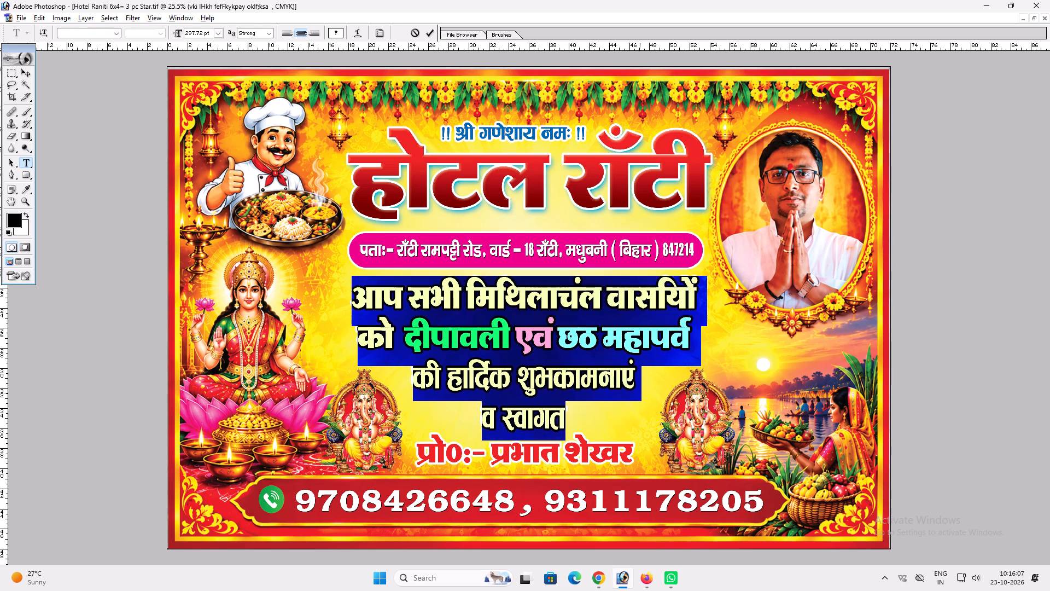
# Add a closing danda after व स्वागत in the fourth greeting line.
pyautogui.click(564, 430)
pyautogui.press('space')
pyautogui.hotkey('shift', 'a')
pyautogui.press('Return')
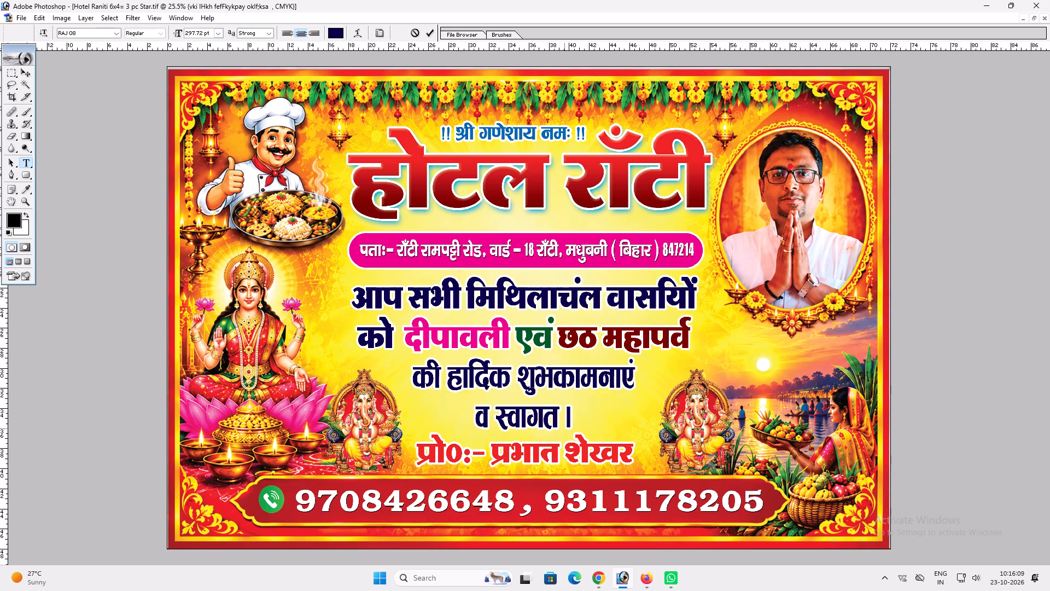
# Widen the four-line greeting about its center to nearly match the width of the Hotel Raniti title.
pyautogui.hotkey('ctrl', 't')
pyautogui.keyDown('shift'); pyautogui.moveTo(699, 318); pyautogui.dragTo(710, 315); pyautogui.keyUp('shift')
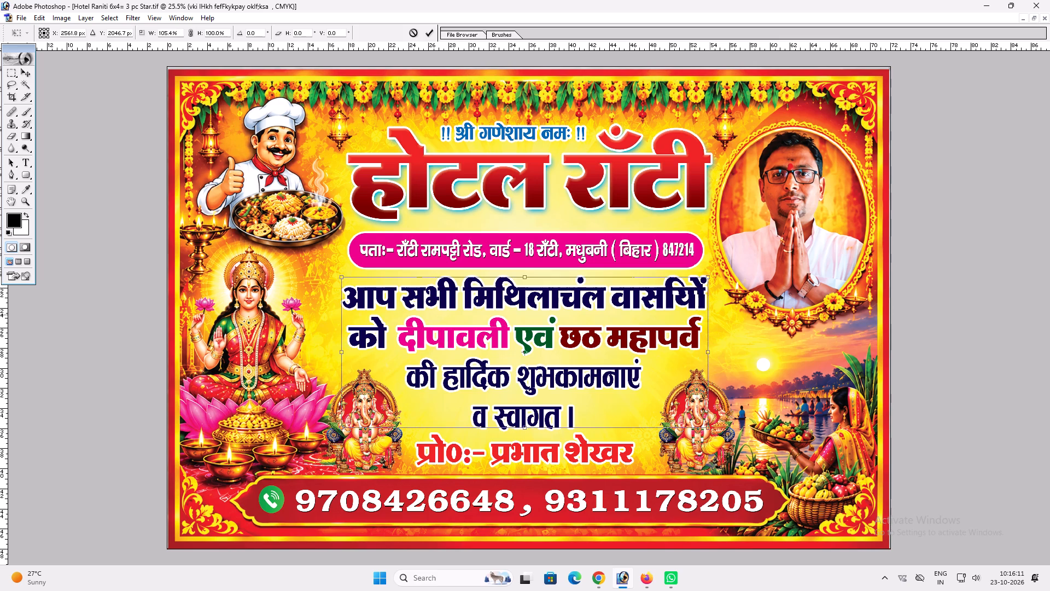
pyautogui.keyDown('shift'); pyautogui.moveTo(710, 315); pyautogui.dragTo(714, 313); pyautogui.keyUp('shift')
pyautogui.press('Return')
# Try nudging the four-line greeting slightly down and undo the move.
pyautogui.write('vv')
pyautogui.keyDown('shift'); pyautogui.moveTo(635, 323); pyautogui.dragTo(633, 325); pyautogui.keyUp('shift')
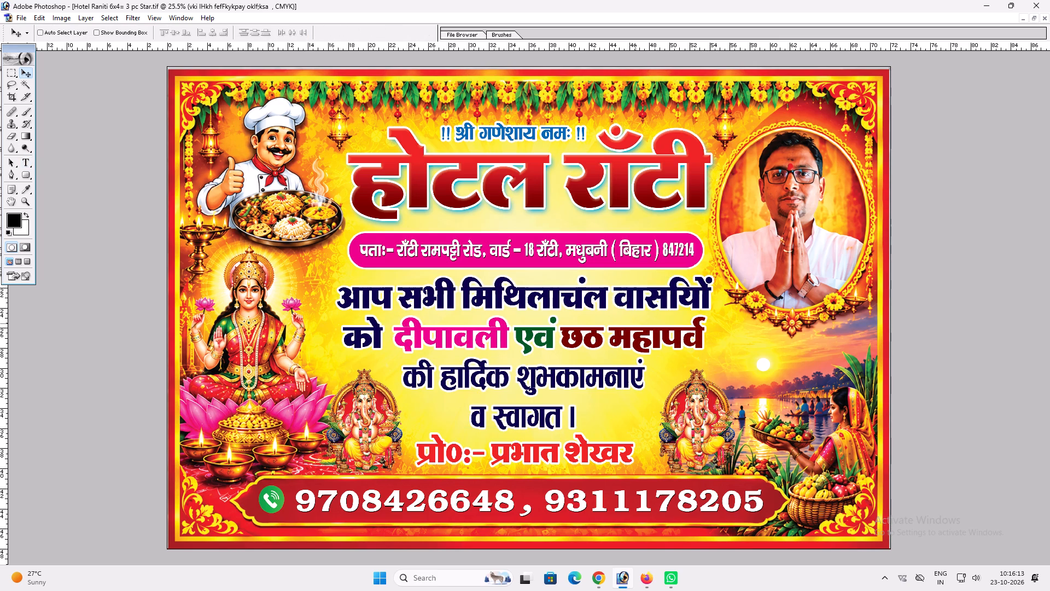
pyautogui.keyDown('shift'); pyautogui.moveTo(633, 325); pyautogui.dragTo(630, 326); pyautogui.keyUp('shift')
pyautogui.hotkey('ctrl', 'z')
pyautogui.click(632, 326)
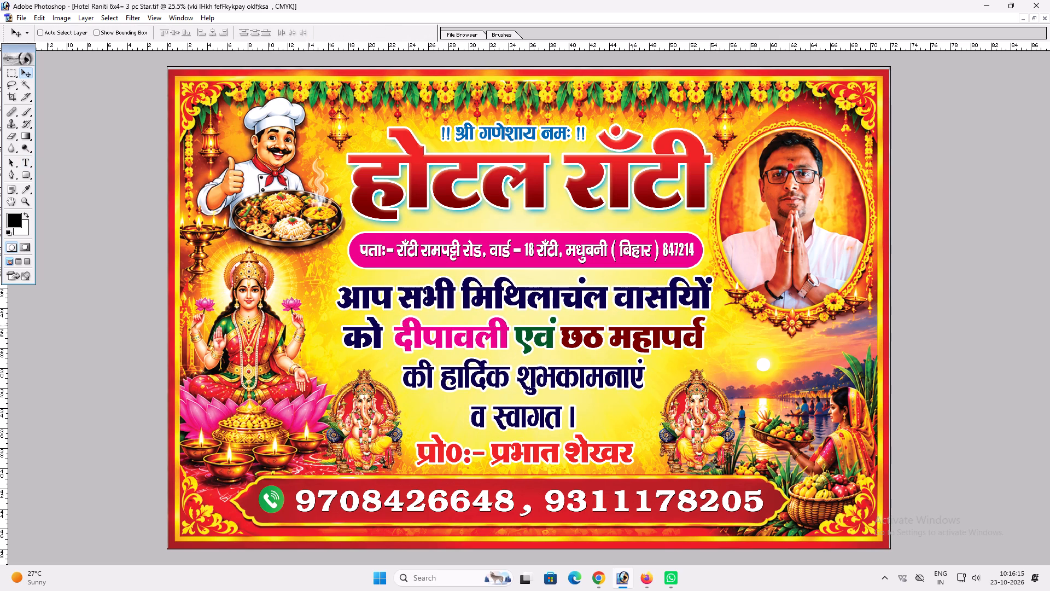
# Move the proprietor line slightly down and right to open a gap below the greeting's last line.
pyautogui.keyDown('ctrl'); pyautogui.click(614, 449); pyautogui.keyUp('ctrl')
pyautogui.moveTo(615, 449); pyautogui.dragTo(620, 452)
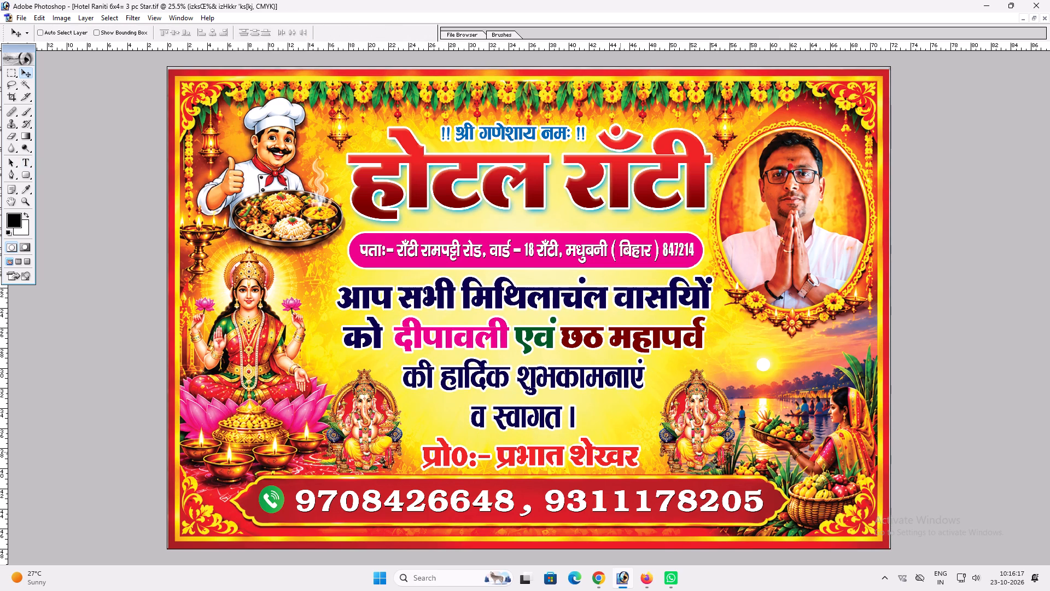
pyautogui.moveTo(620, 452); pyautogui.dragTo(620, 451)
# Nudge the Hotel Raniti title slightly down, closer to the address pill, keeping its scale at 100%.
pyautogui.keyDown('ctrl'); pyautogui.doubleClick(583, 189); pyautogui.keyUp('ctrl')
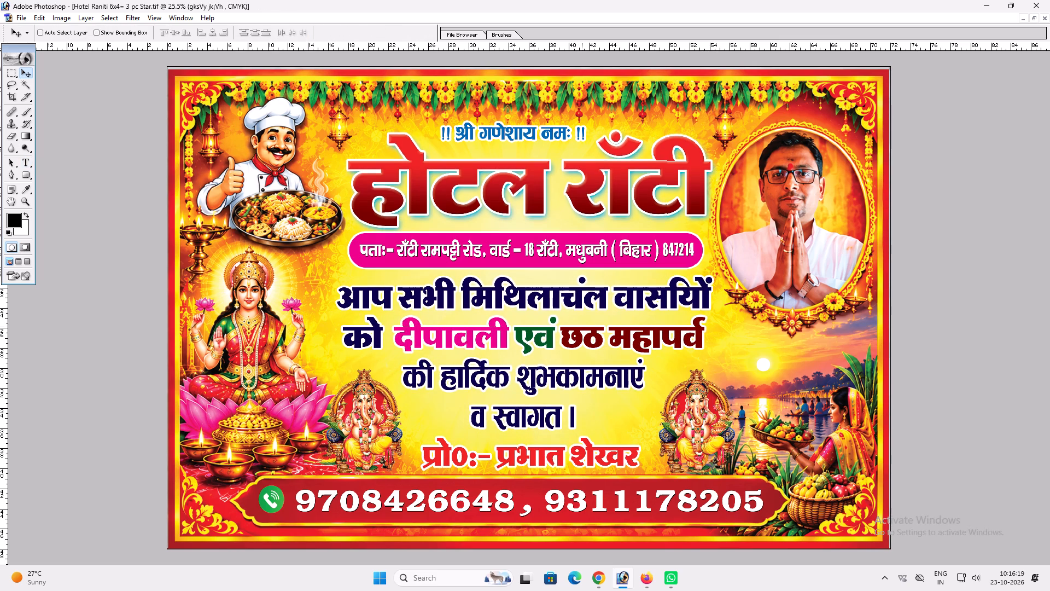
pyautogui.hotkey('ctrl', 't')
pyautogui.keyDown('shift'); pyautogui.click(709, 158); pyautogui.keyUp('shift')
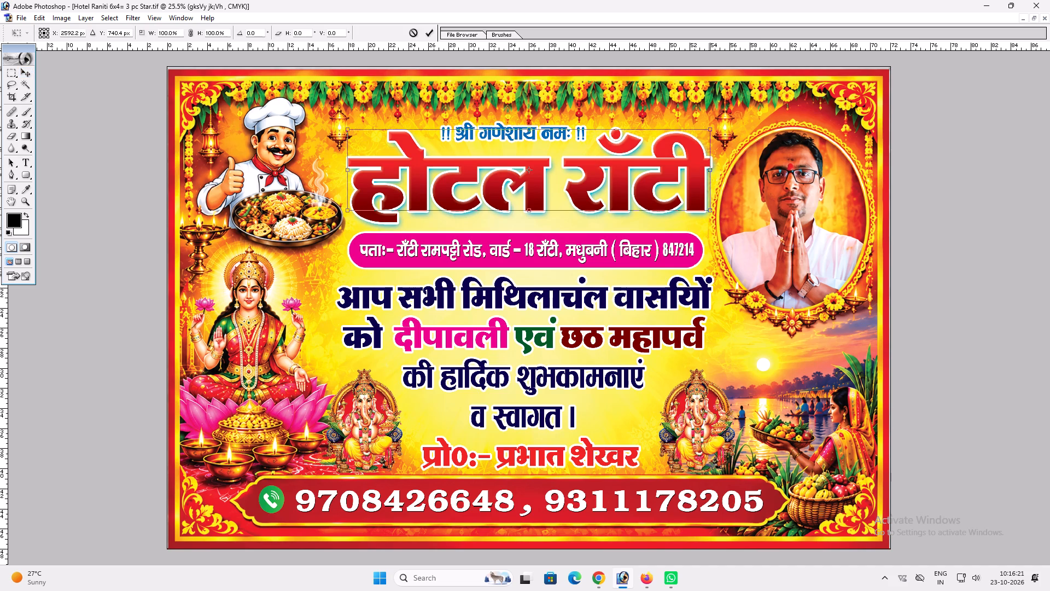
pyautogui.hotkey('shift', 'Return')
pyautogui.press('v')
# Enlarge the Ganesha image beside the river scene slightly, extending it from its top-right corner.
pyautogui.keyDown('ctrl'); pyautogui.click(715, 397); pyautogui.keyUp('ctrl')
pyautogui.hotkey('ctrl', 't')
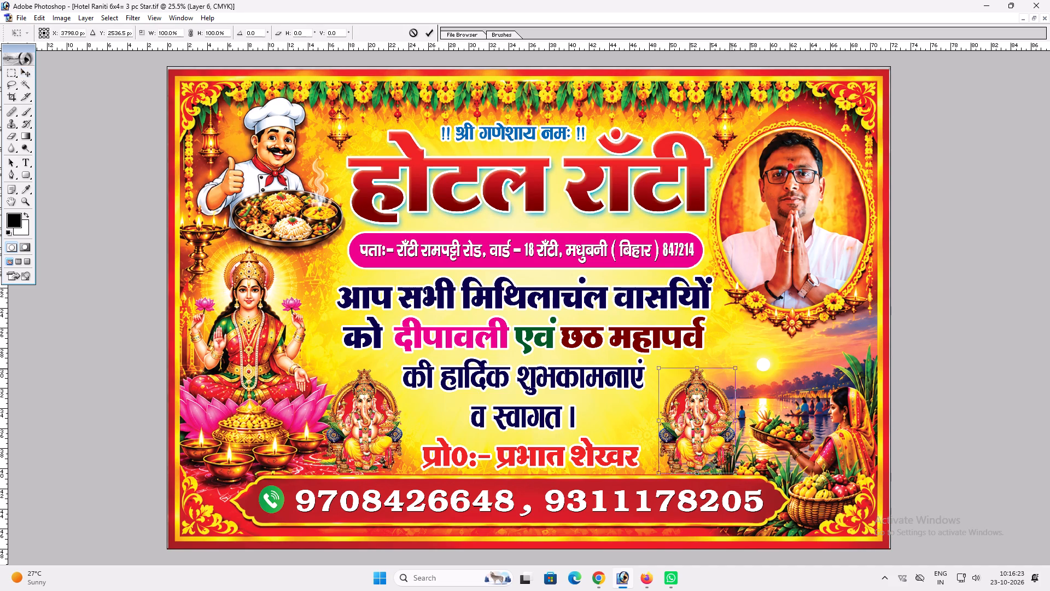
pyautogui.keyDown('shift'); pyautogui.moveTo(732, 369); pyautogui.dragTo(740, 366); pyautogui.keyUp('shift')
pyautogui.hotkey('shift', 'Return')
pyautogui.press('v')
# Enlarge the duplicate Ganesha image beside the Lakshmi artwork slightly to match the other one.
pyautogui.keyDown('ctrl'); pyautogui.click(354, 416); pyautogui.keyUp('ctrl')
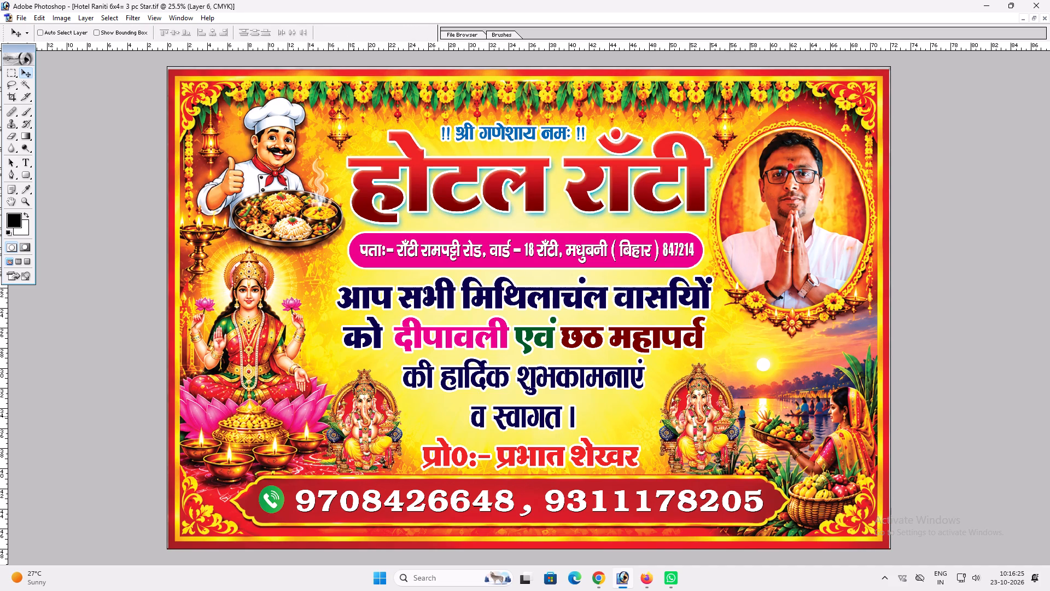
pyautogui.hotkey('ctrl', 't')
pyautogui.keyDown('shift'); pyautogui.moveTo(406, 370); pyautogui.dragTo(414, 367); pyautogui.keyUp('shift')
pyautogui.hotkey('shift', 'Return')
pyautogui.press('v')
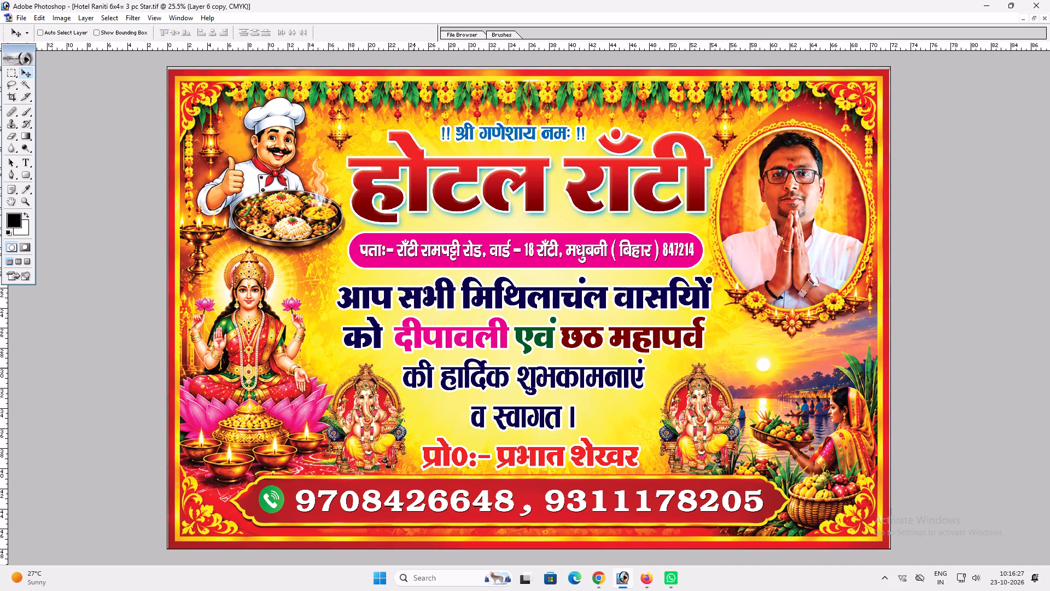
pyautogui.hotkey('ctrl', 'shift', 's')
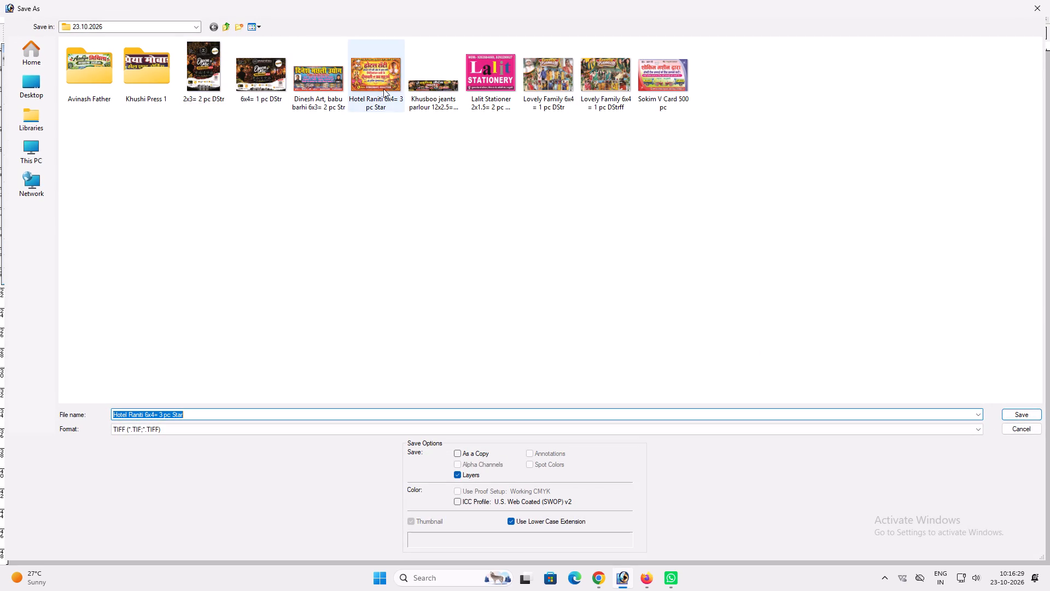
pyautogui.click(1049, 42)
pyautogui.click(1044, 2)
# Save the edited Hotel Raniti banner in its existing layered TIFF file.
pyautogui.hotkey('ctrl', 's')
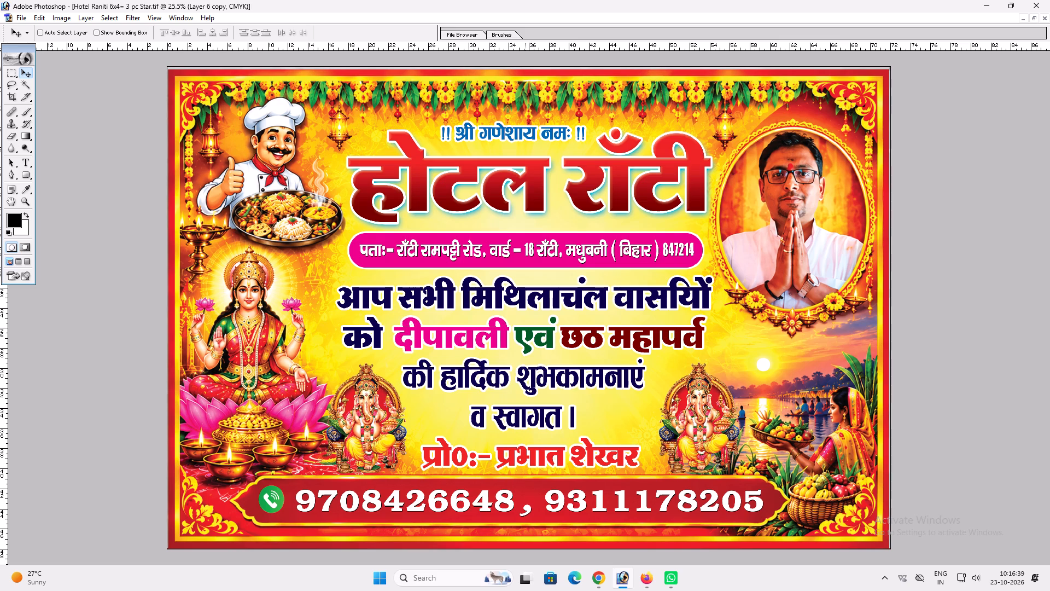
# Save a JPEG version of the banner as Hotel Raniti 6x4= 3 pc Star in the 23.10.2026 folder and close the document.
pyautogui.hotkey('ctrl', 'shift', 's')
pyautogui.press('Tab')
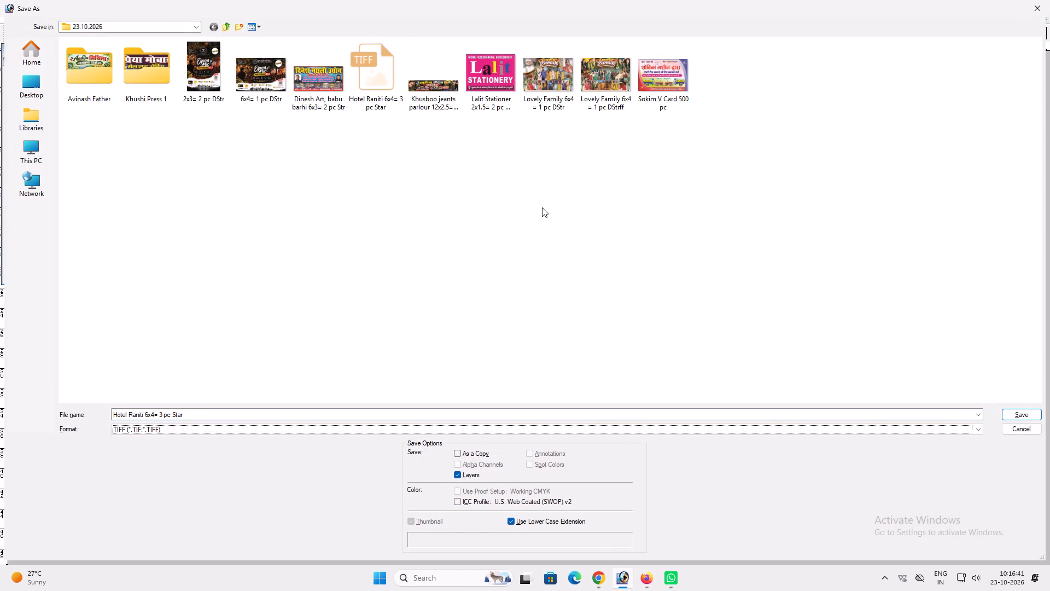
pyautogui.press('j')
pyautogui.press('Return')
pyautogui.press('Return')
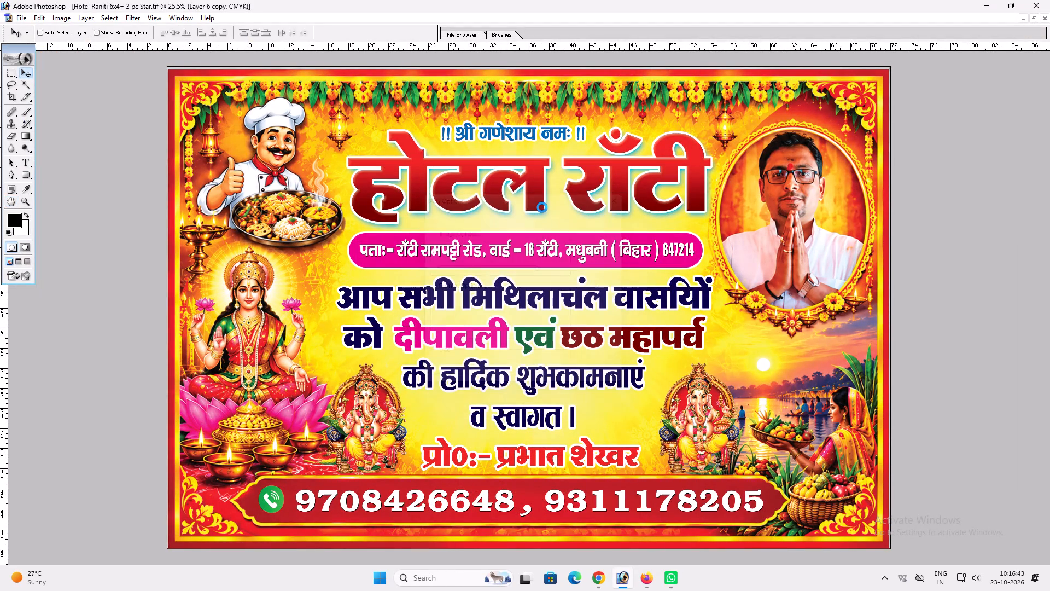
pyautogui.hotkey('ctrl', 'w')
# Copy the saved Hotel Raniti banner file from the 23.10.2026 folder and switch to Chrome.
pyautogui.hotkey('ctrl', 'o')
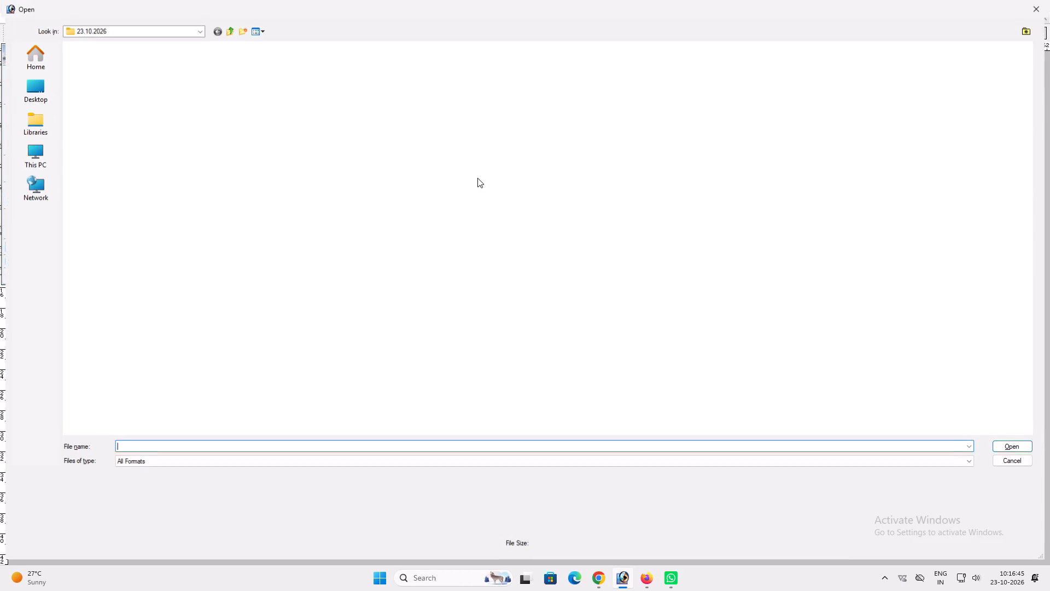
pyautogui.click(401, 100)
pyautogui.hotkey('ctrl', 'c')
pyautogui.hotkey('ctrl', 'c')
pyautogui.keyDown('ctrl'); pyautogui.click(596, 572); pyautogui.keyUp('ctrl')
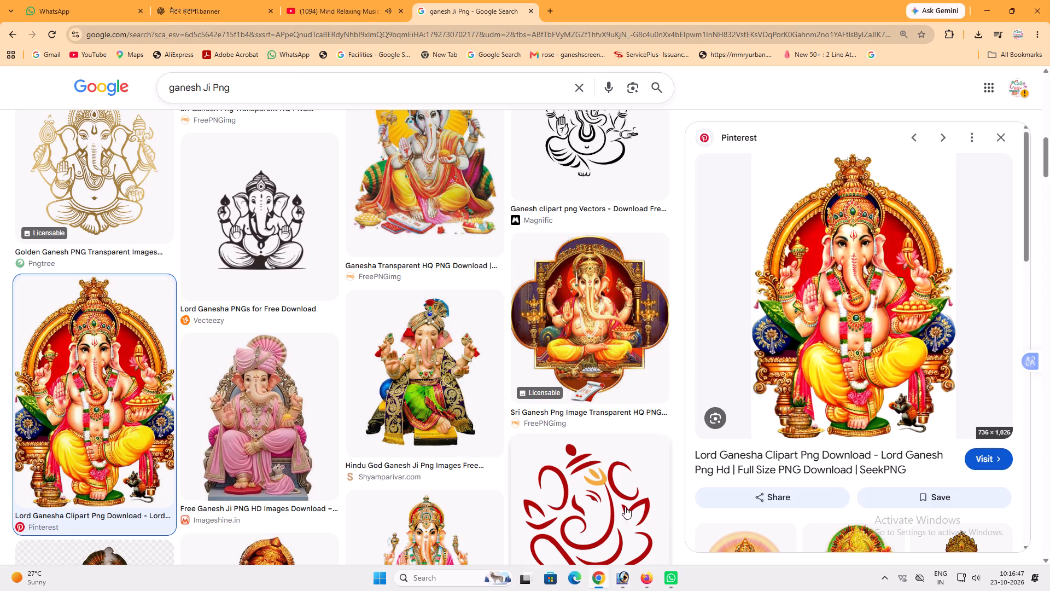